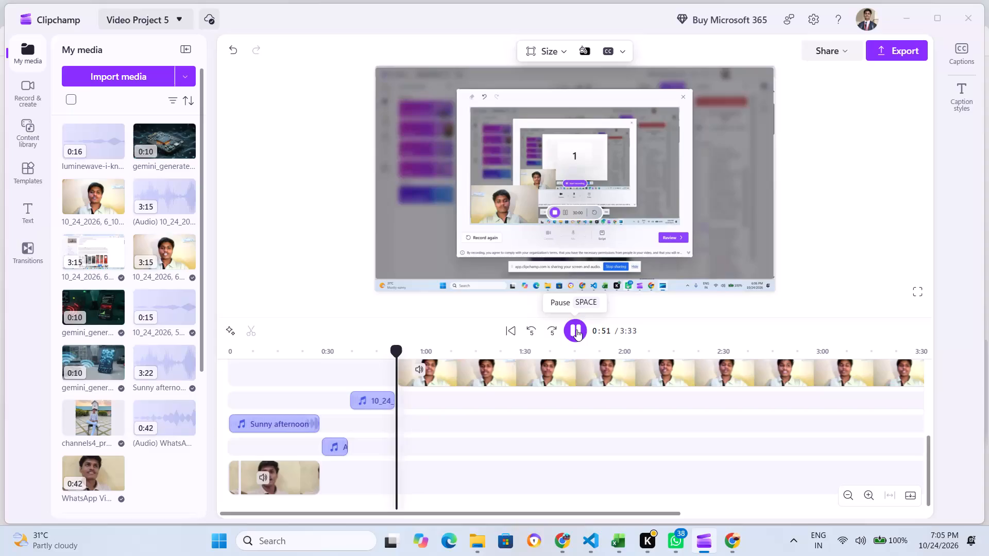
Play the preview in short bursts from 0:51 to check the start of the ESP32 screen recording section.
left_click(576, 329)
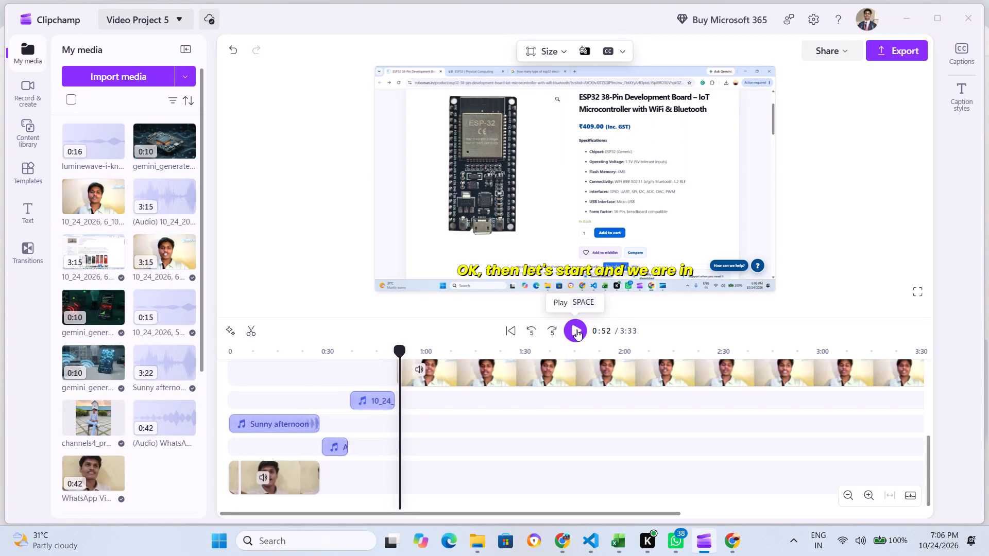
left_click(573, 331)
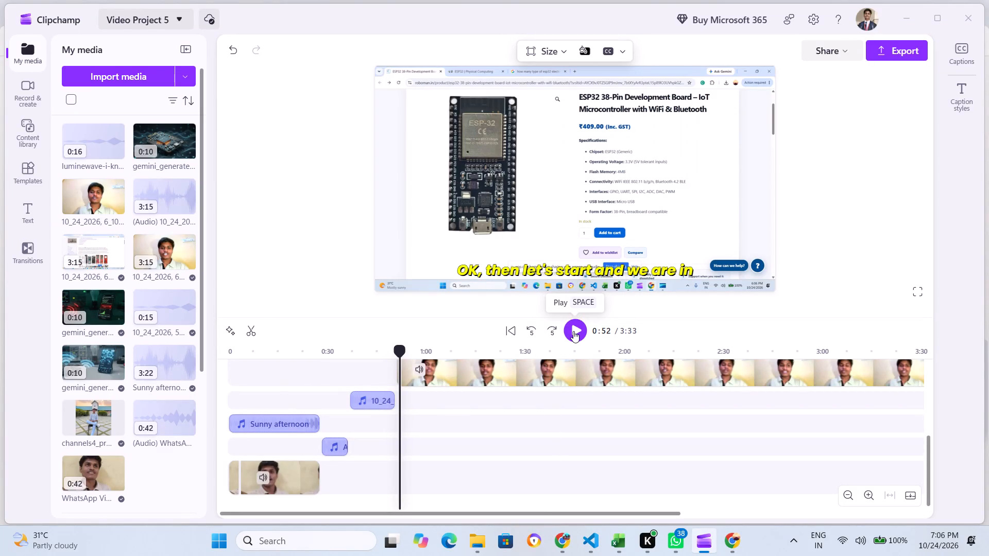
left_click(573, 331)
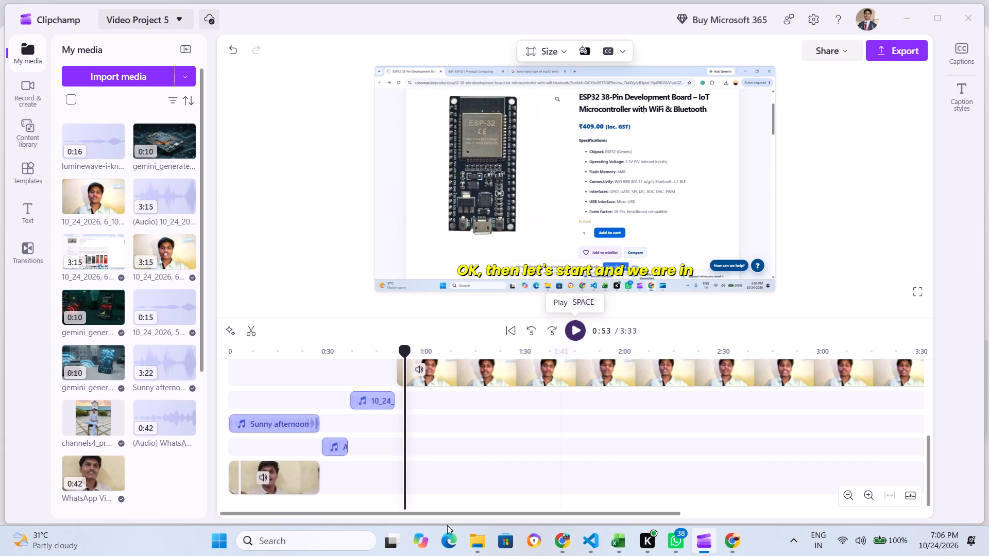
left_click(579, 326)
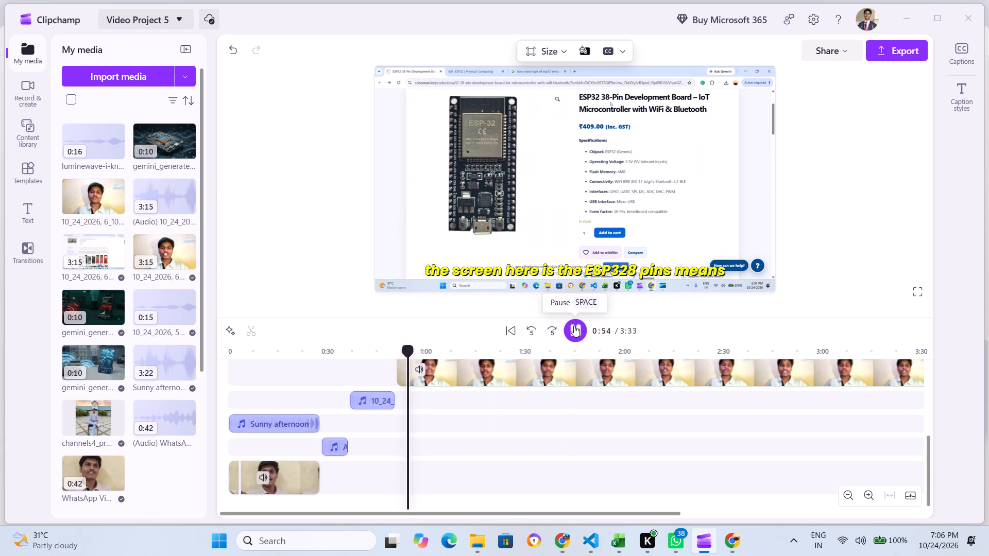
left_click(574, 323)
Look through the content library's categories, including music, and the project's imported media for usable material.
left_click(20, 128)
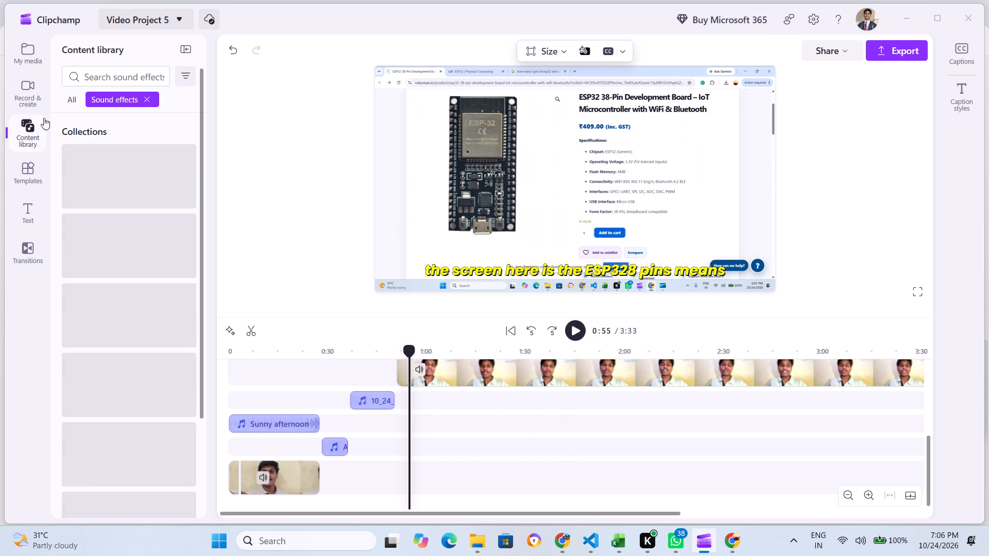
left_click(148, 98)
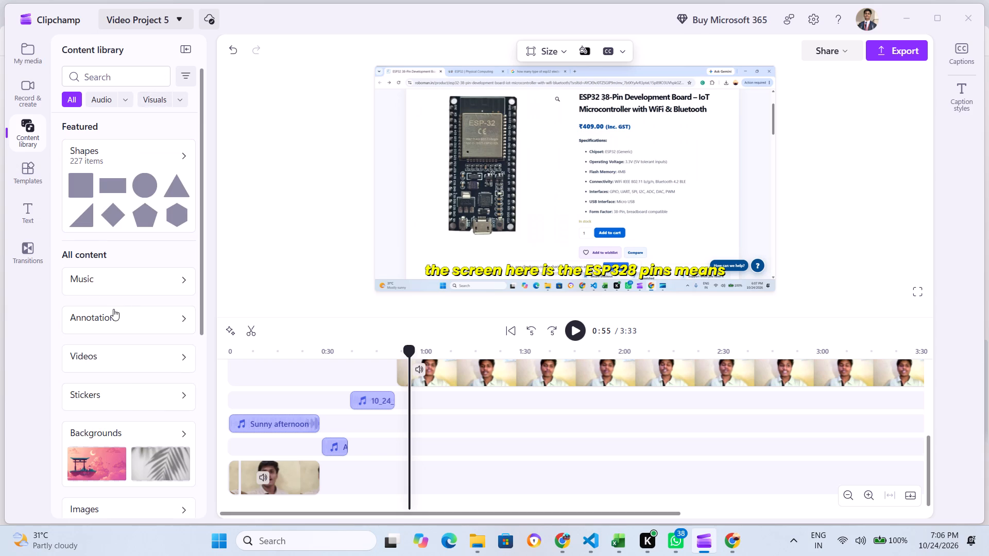
scroll(125, 376, "down", 1)
scroll(127, 318, "up", 1)
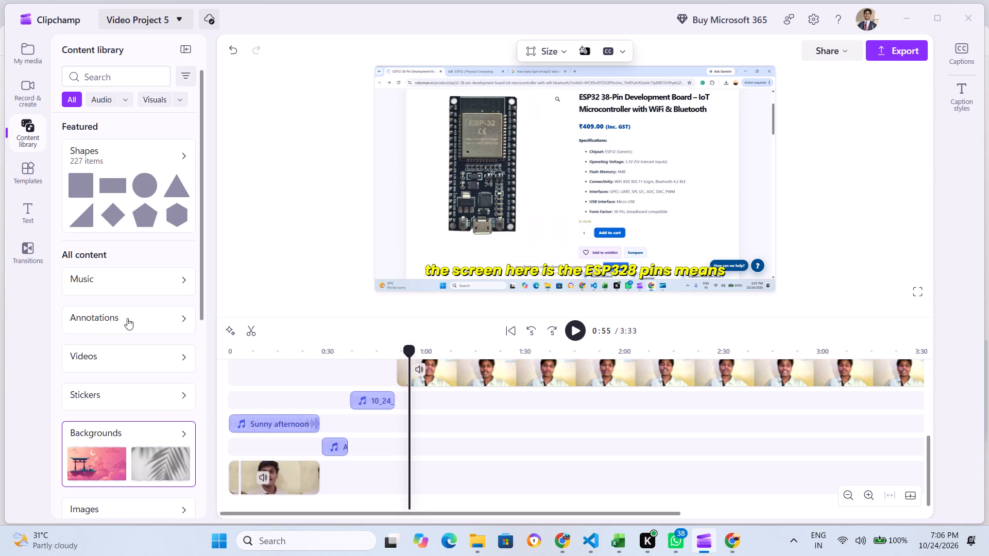
left_click(187, 280)
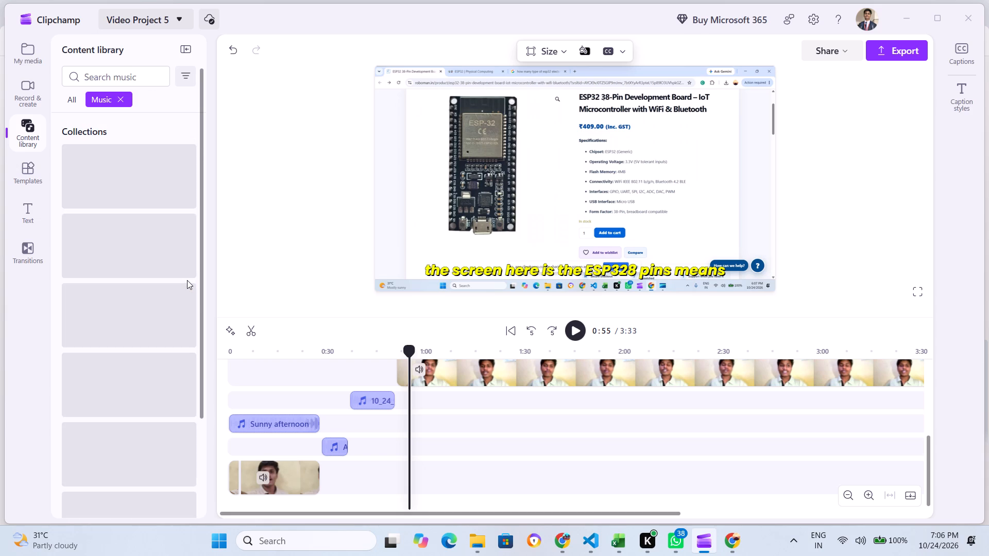
left_click(118, 98)
scroll(139, 204, "down", 1)
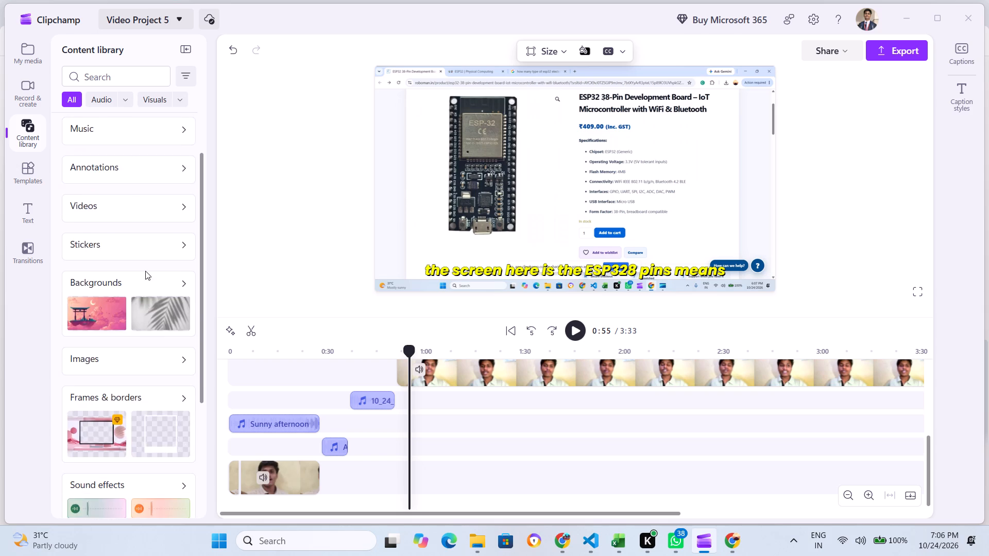
scroll(165, 271, "down", 1)
scroll(118, 308, "down", 2)
scroll(123, 299, "up", 5)
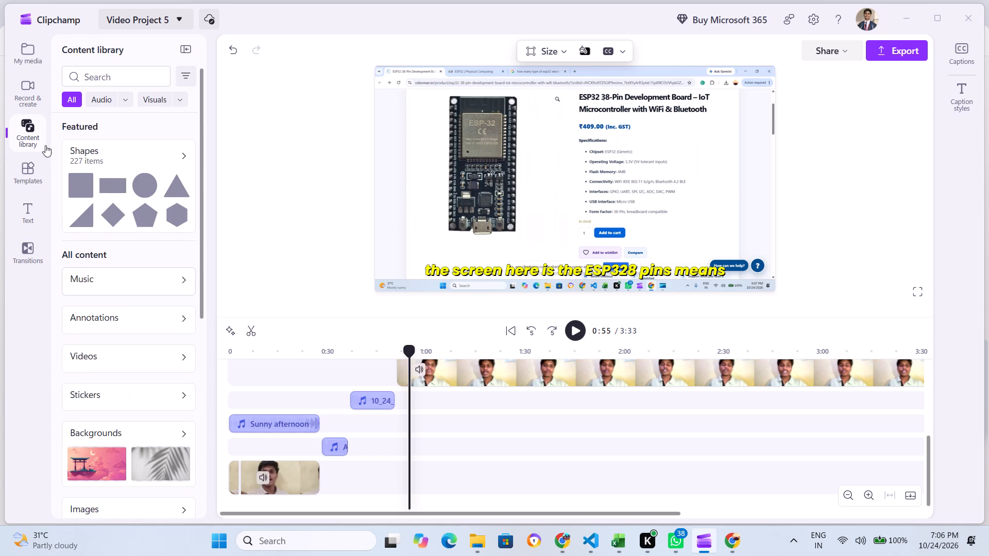
left_click(26, 64)
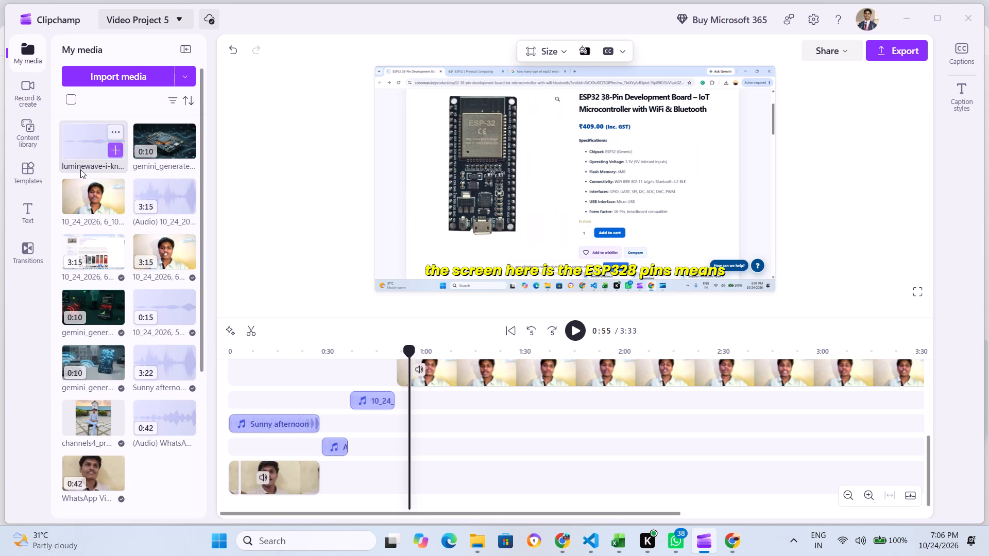
scroll(108, 200, "down", 1)
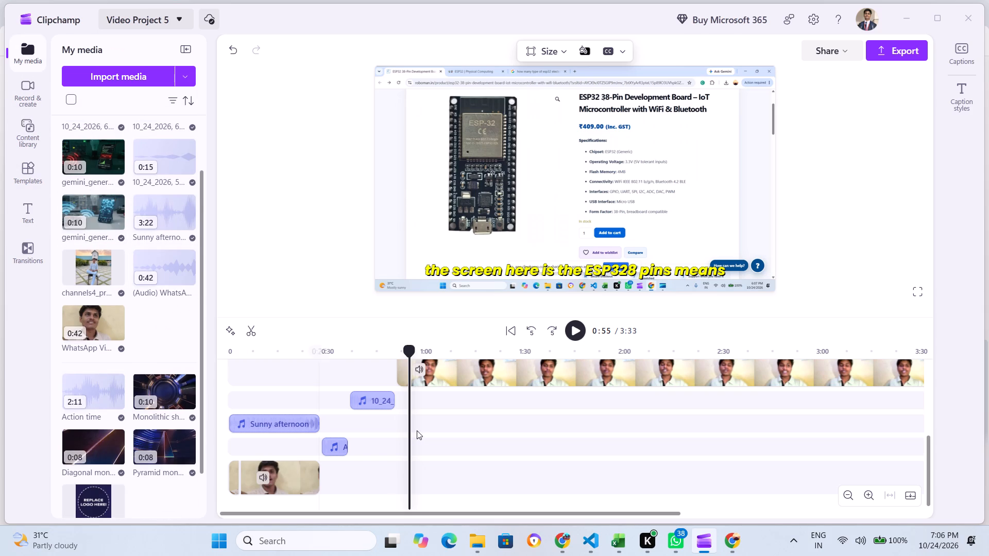
Duplicate the Sunny afternoon music clip and place the copy at 0:51, where the screen recording starts.
left_click_drag(392, 511, 328, 515)
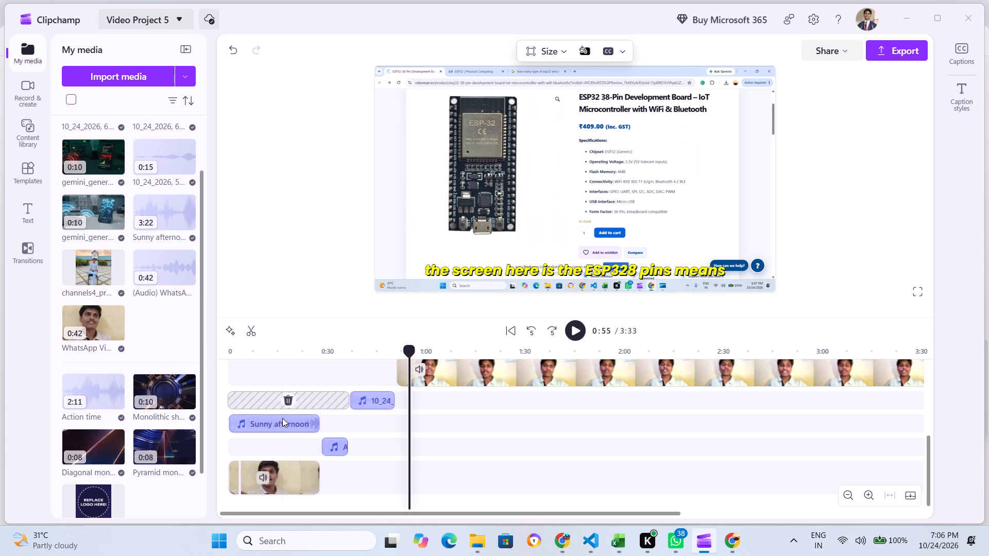
left_click(284, 420)
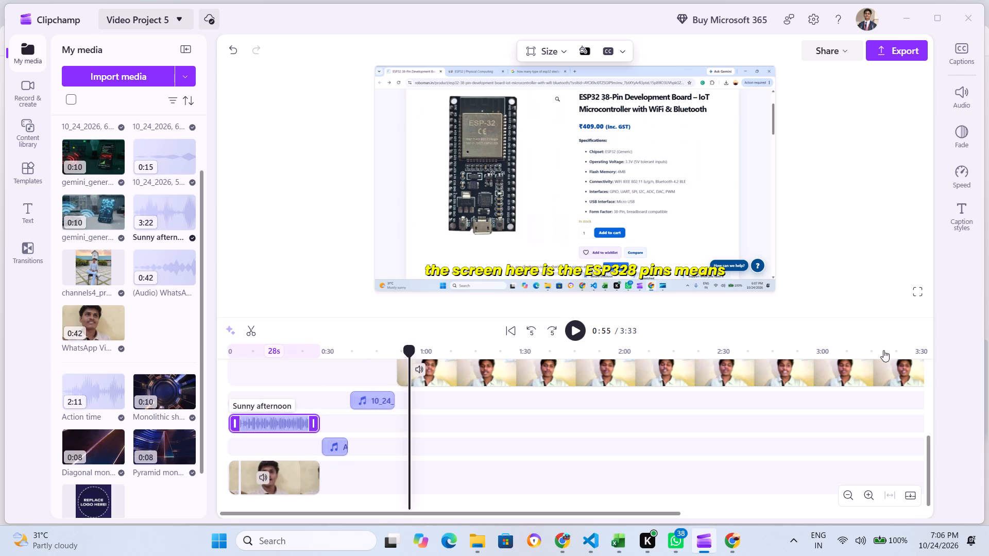
right_click(299, 420)
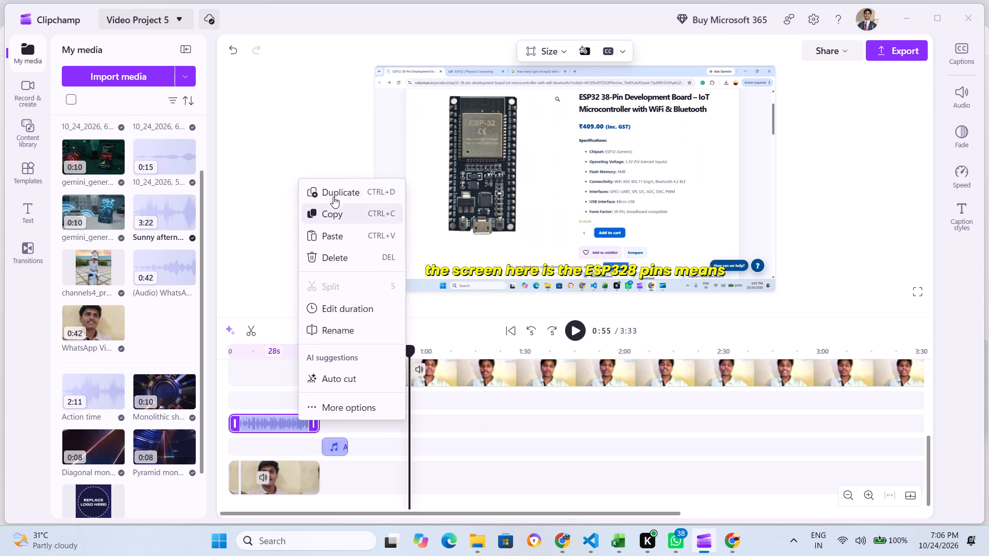
left_click(333, 197)
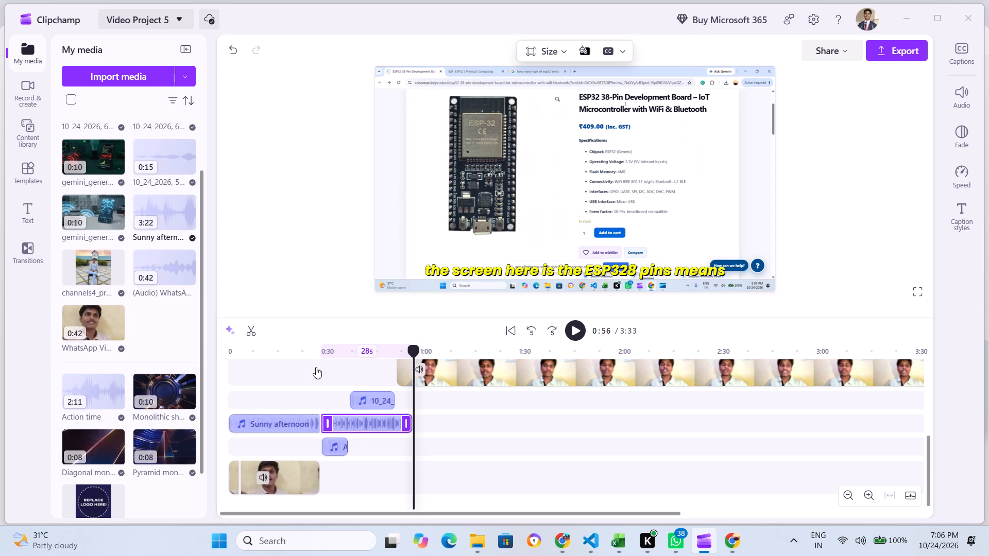
left_click_drag(348, 427, 393, 430)
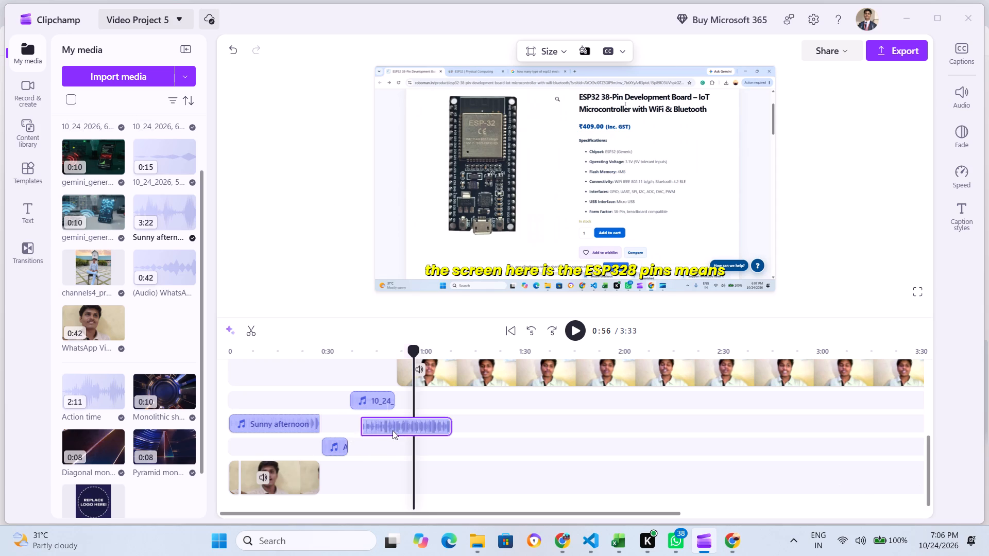
left_click_drag(393, 430, 421, 428)
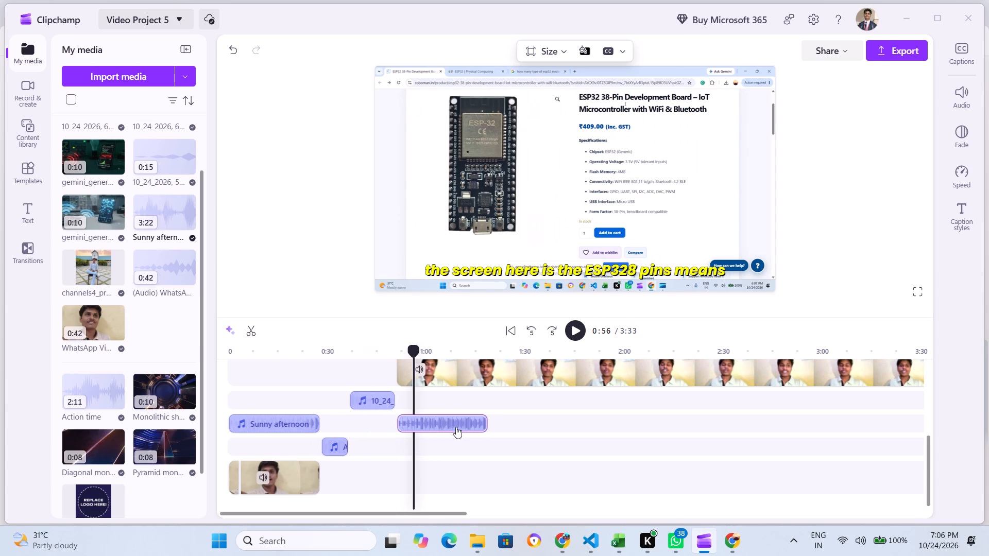
Extend the copied Sunny afternoon clip to the end of the screen recording, making it 2m 42s long.
left_click_drag(478, 423, 590, 444)
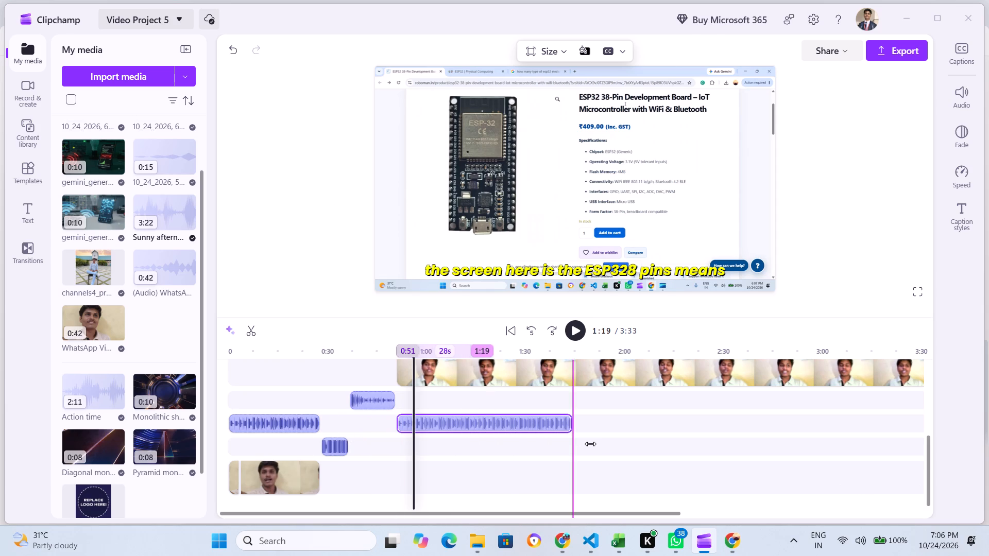
left_click_drag(590, 444, 899, 443)
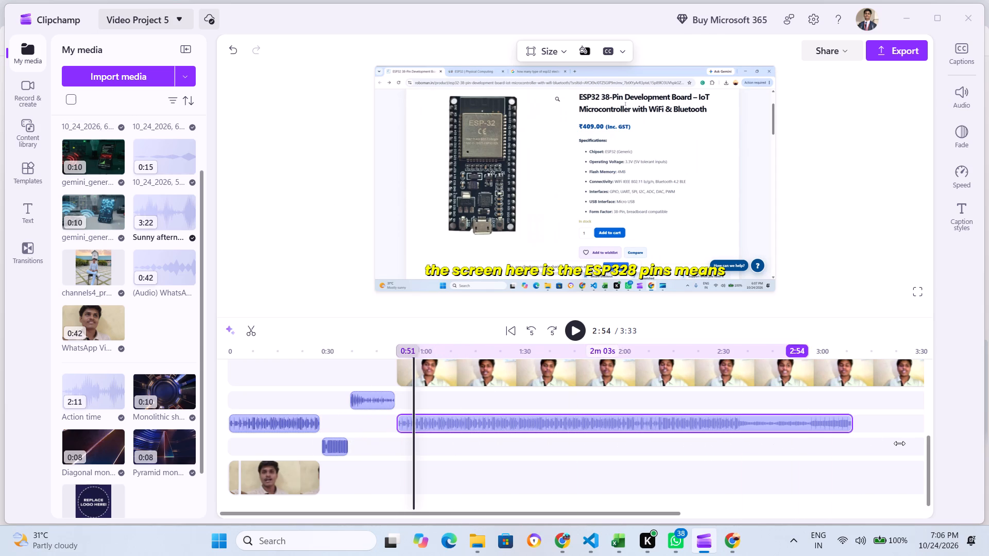
left_click_drag(899, 443, 912, 443)
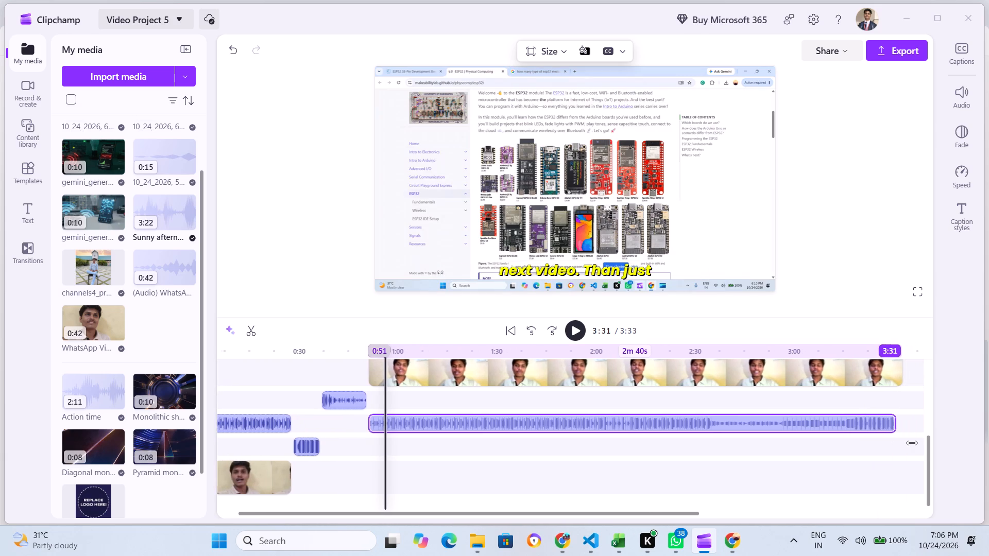
left_click_drag(912, 443, 870, 438)
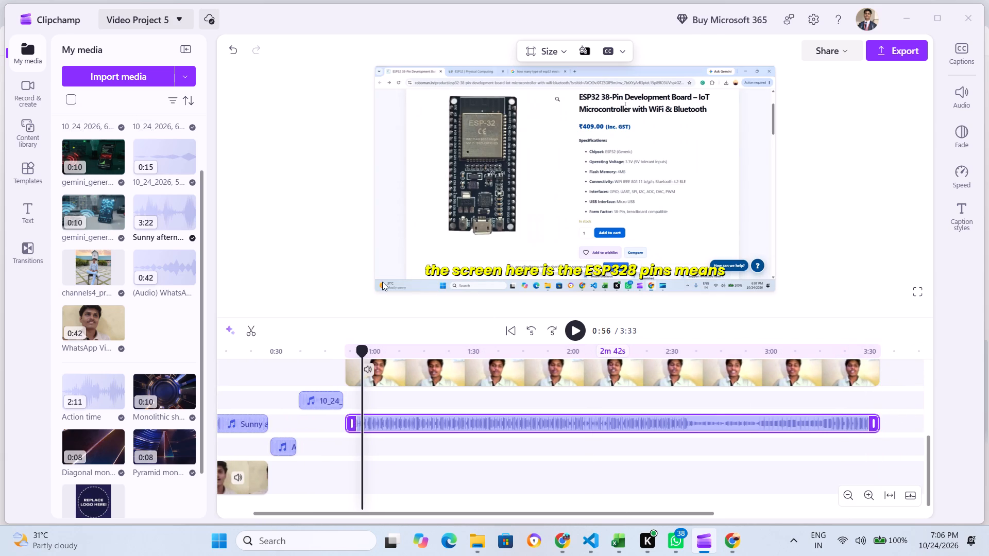
Return the playhead to 0:00 and preview the first few seconds of the introduction.
left_click_drag(364, 348, 212, 361)
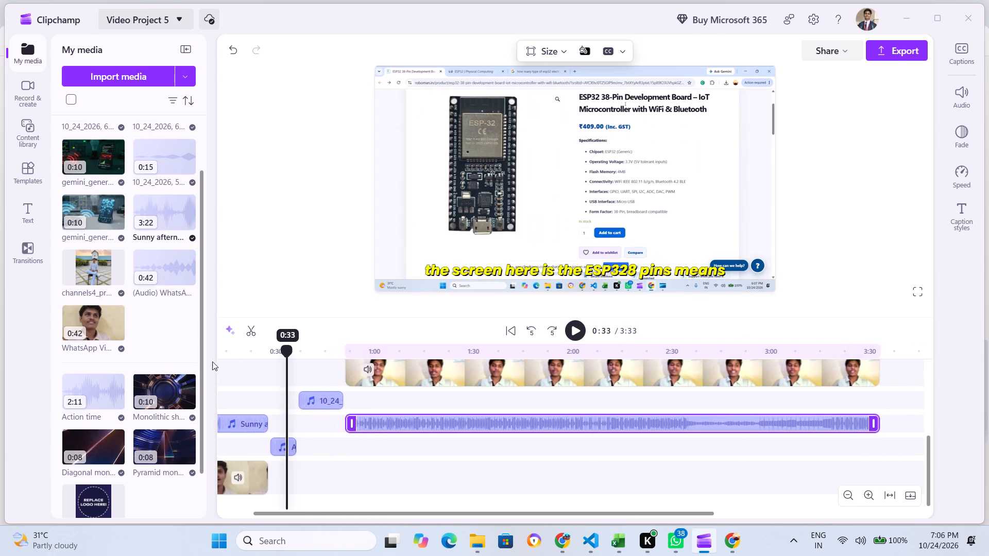
left_click_drag(212, 361, 177, 368)
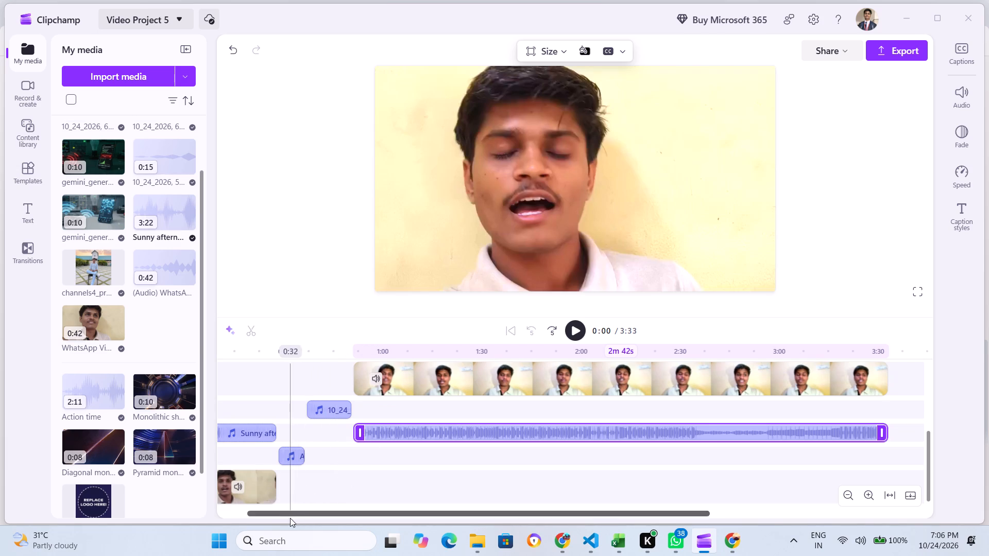
left_click(290, 518)
left_click_drag(289, 515, 218, 510)
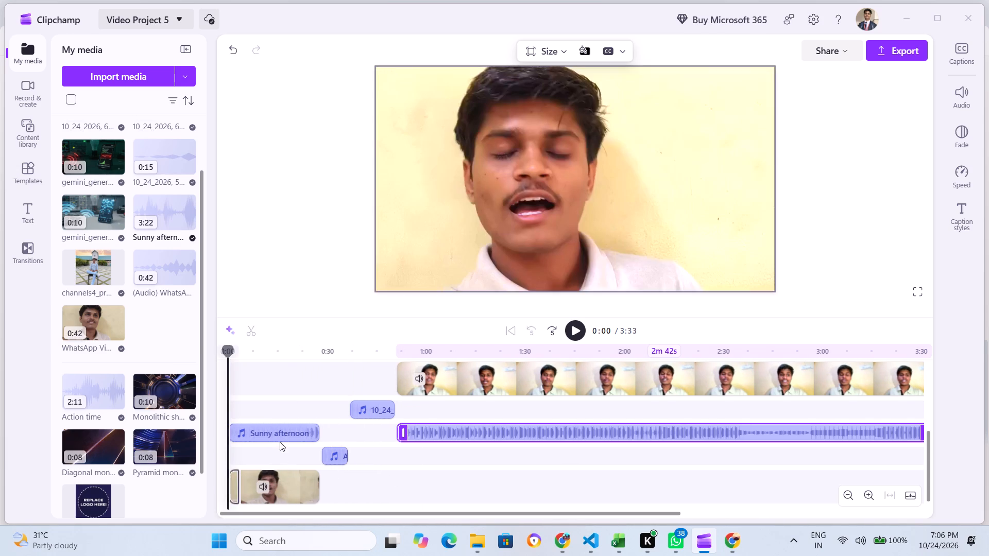
scroll(291, 444, "up", 4)
left_click(577, 327)
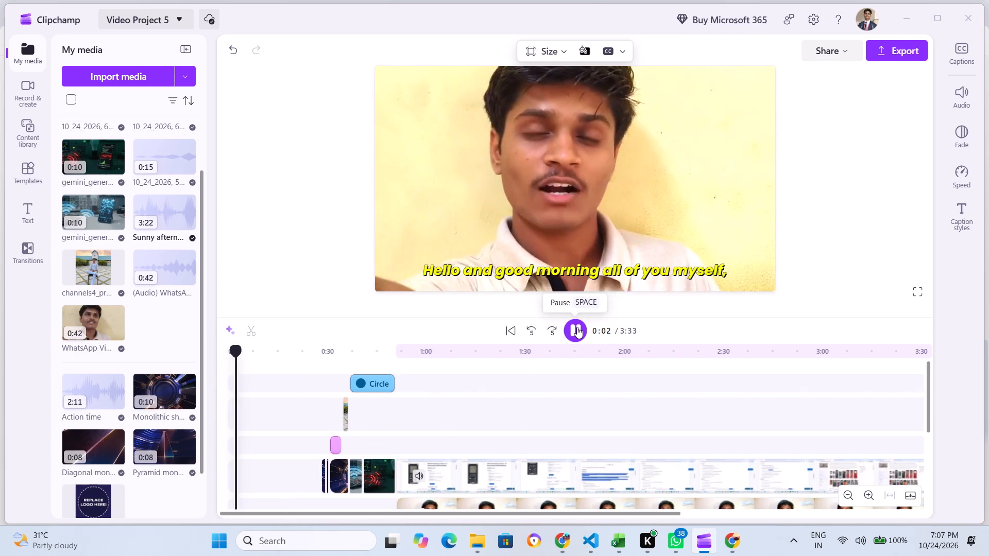
left_click(577, 327)
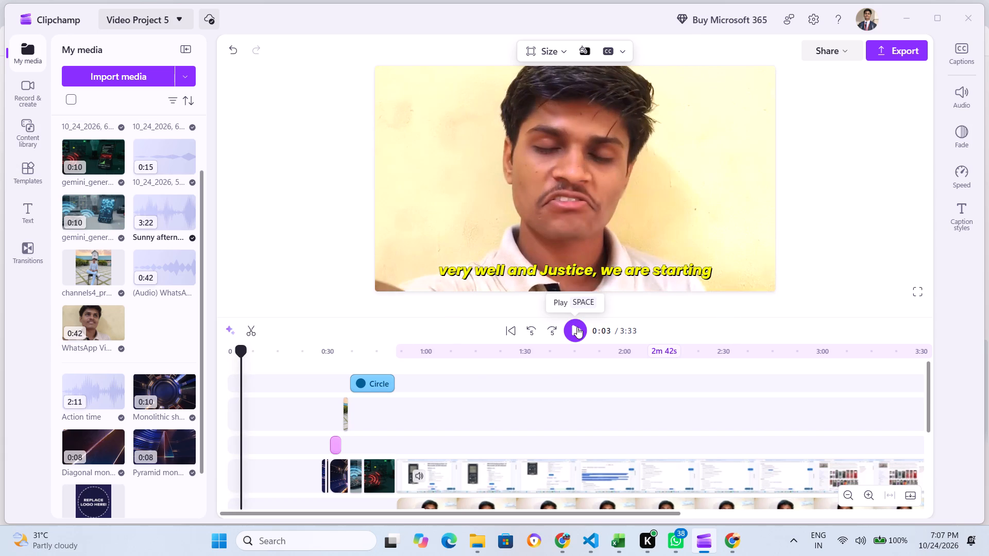
Add the unused 10-second Gemini circuit-board clip from the project media to the timeline at 0:00.
scroll(506, 388, "down", 2)
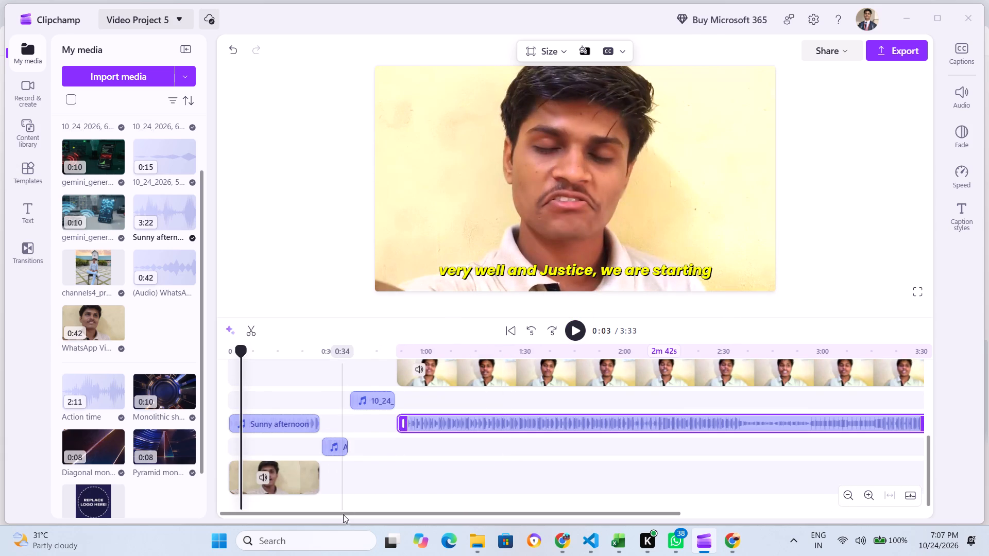
left_click_drag(345, 516, 210, 501)
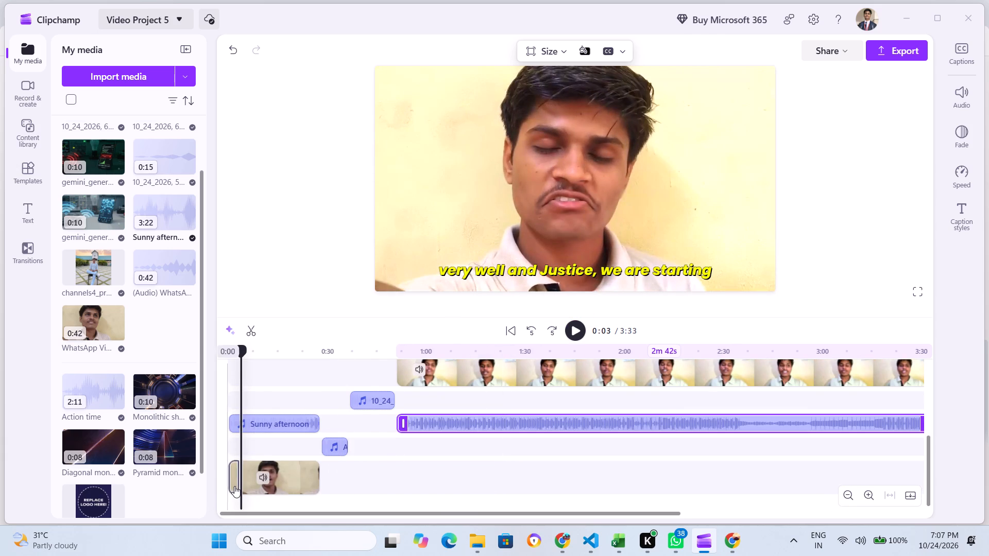
left_click_drag(243, 350, 232, 352)
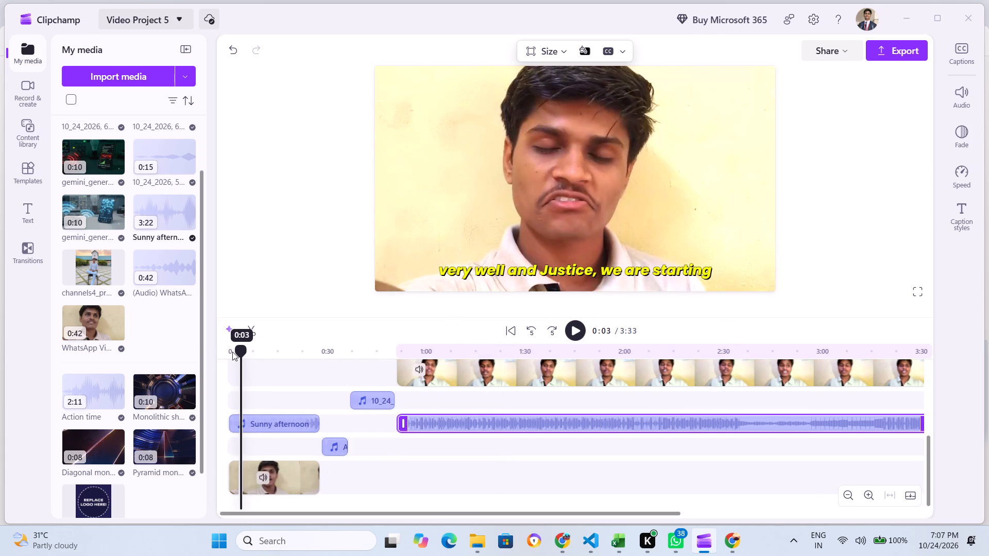
left_click_drag(232, 352, 209, 356)
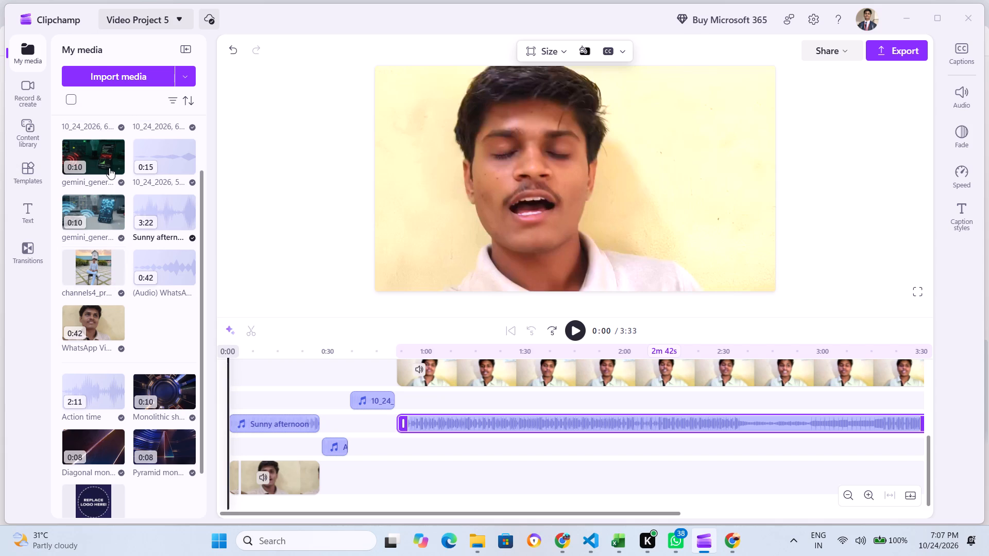
scroll(109, 168, "up", 1)
scroll(114, 256, "up", 2)
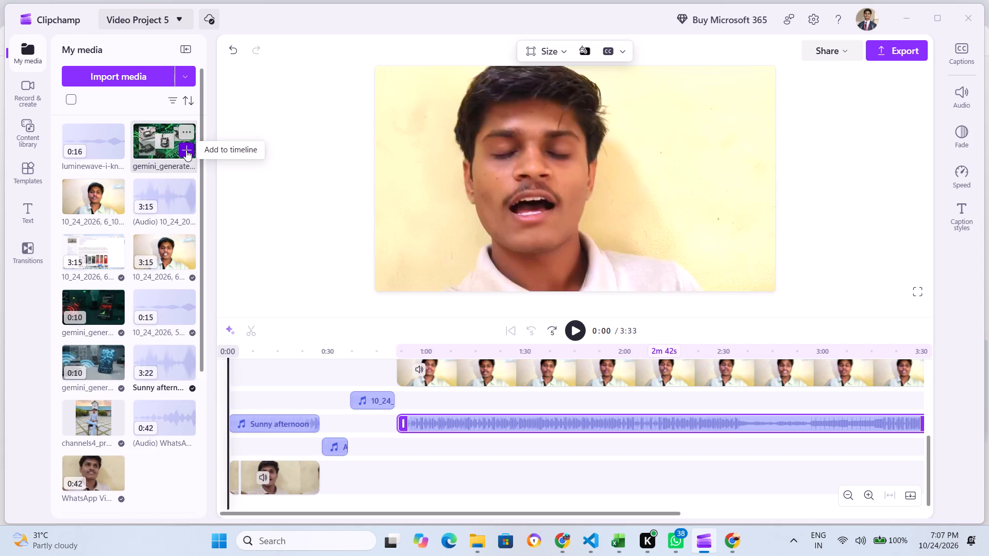
left_click(186, 150)
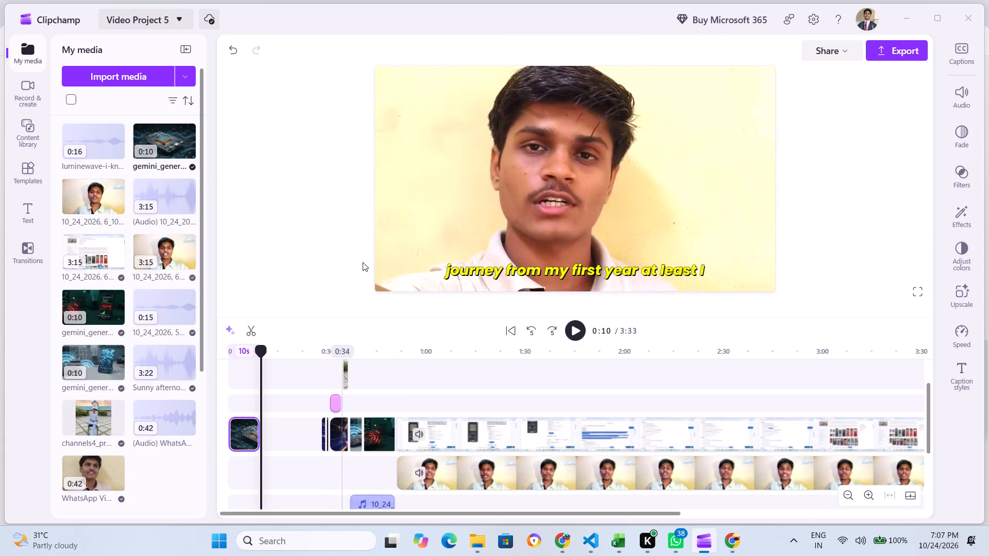
Delete the 10-second Gemini circuit-board clip from the start of the timeline.
scroll(335, 458, "down", 1)
scroll(335, 458, "up", 2)
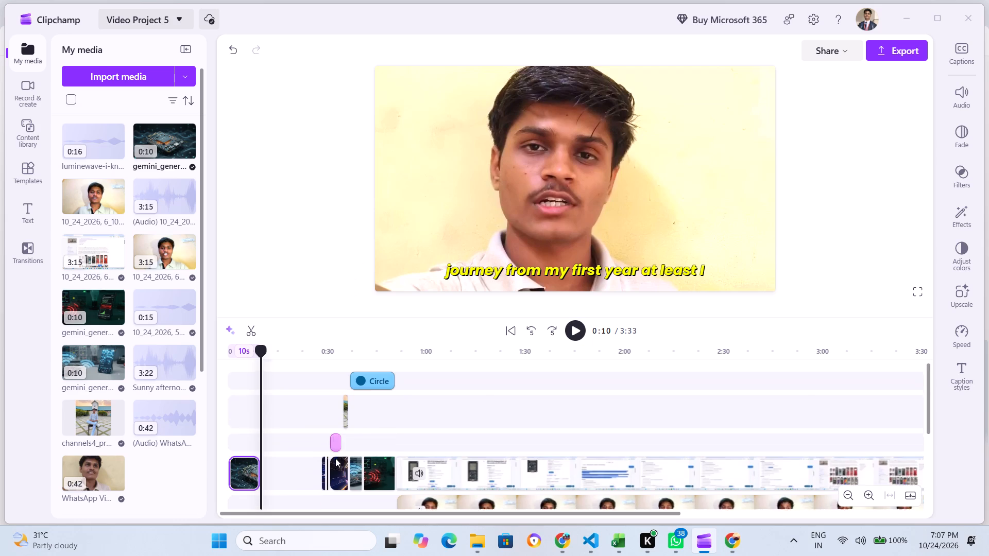
left_click(236, 477)
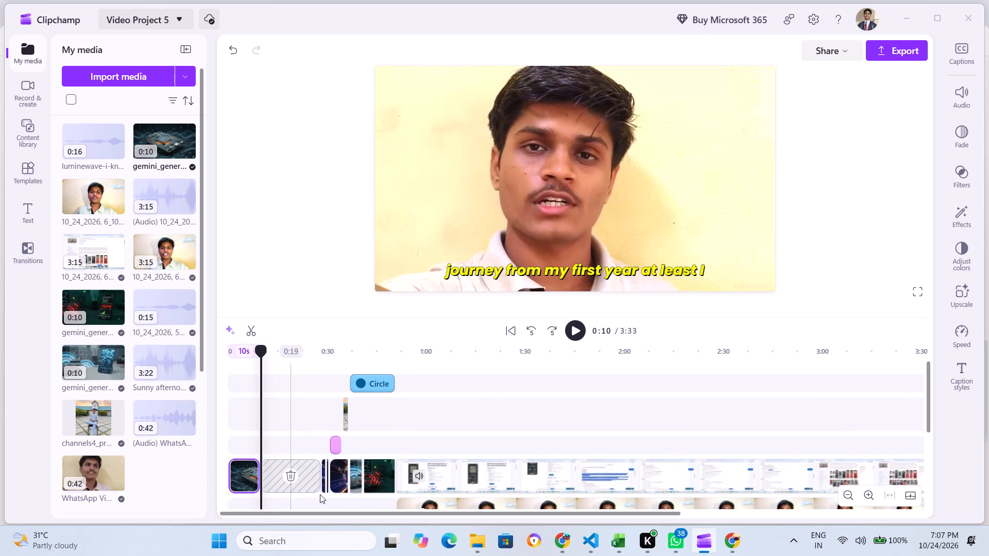
scroll(321, 495, "down", 1)
scroll(321, 495, "up", 1)
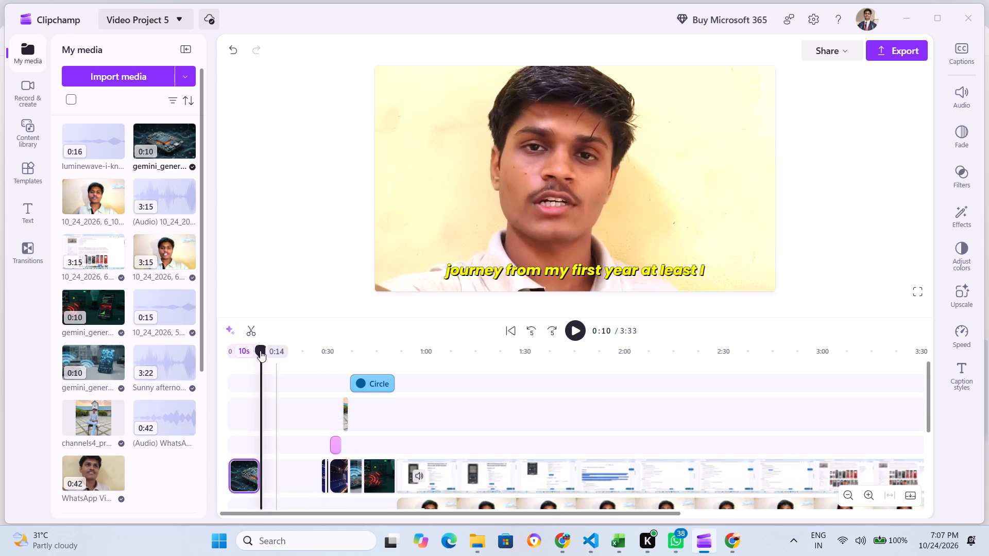
key("Delete")
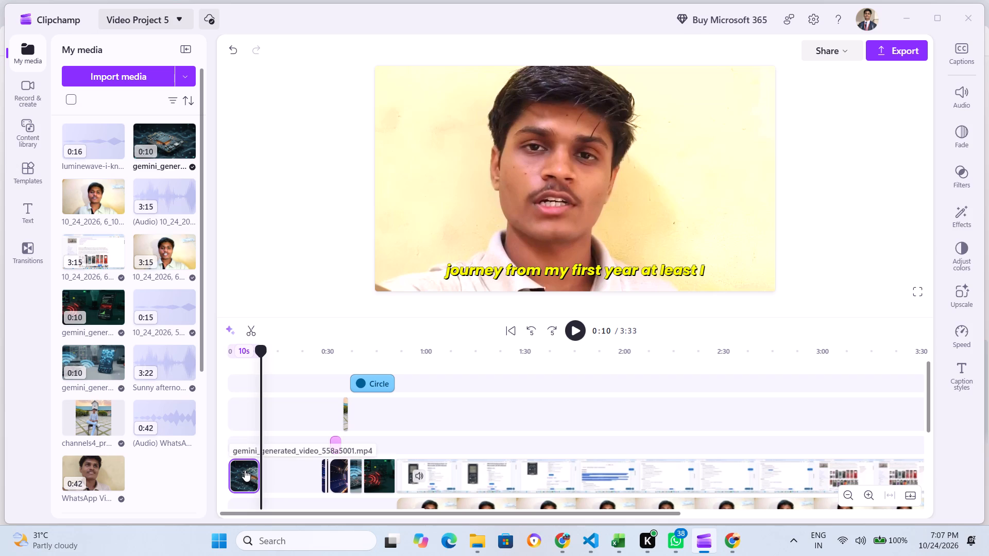
Return the playhead to 0:00 and preview the video through the ESP32 Introduction title, pausing at about 0:33.
scroll(481, 445, "down", 1)
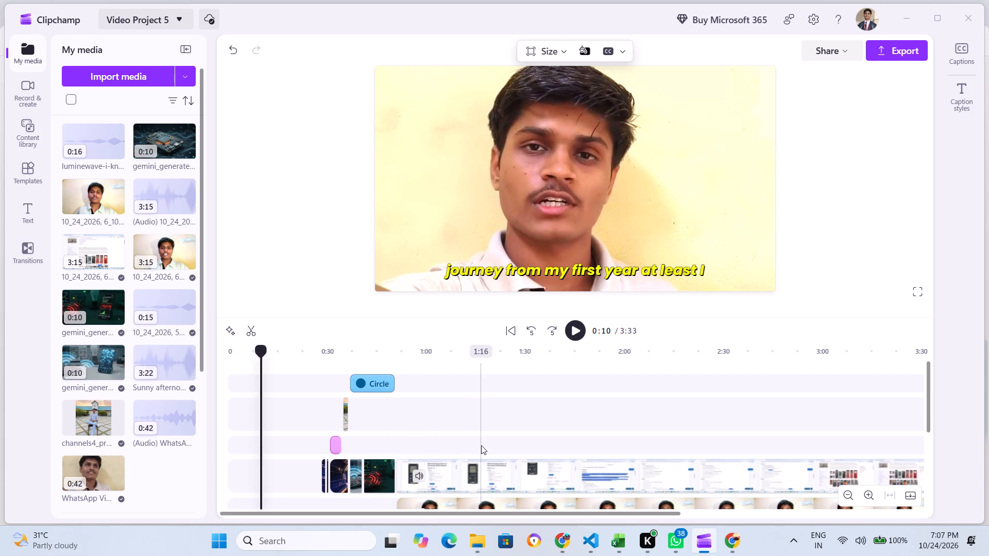
scroll(473, 442, "up", 1)
left_click_drag(258, 354, 313, 355)
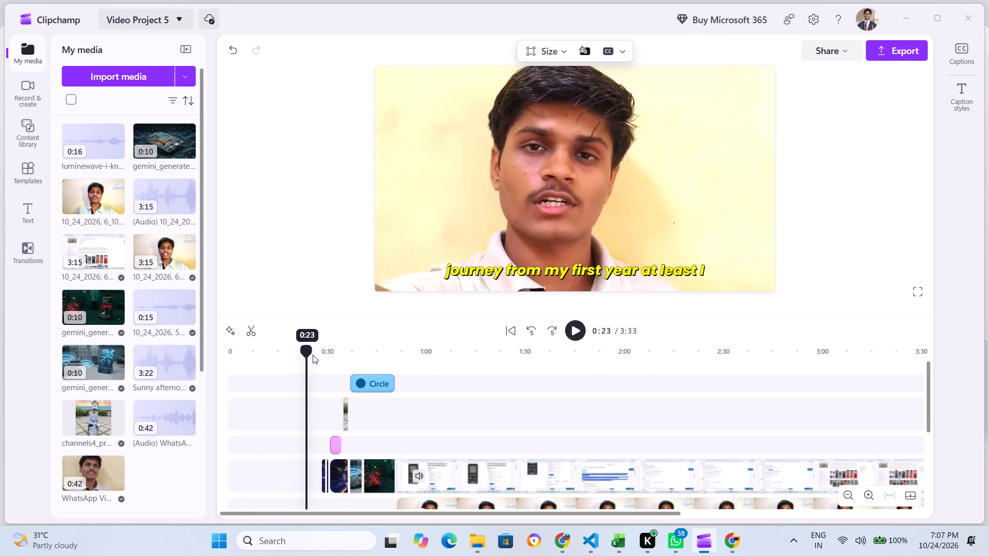
left_click_drag(313, 355, 178, 385)
left_click(577, 322)
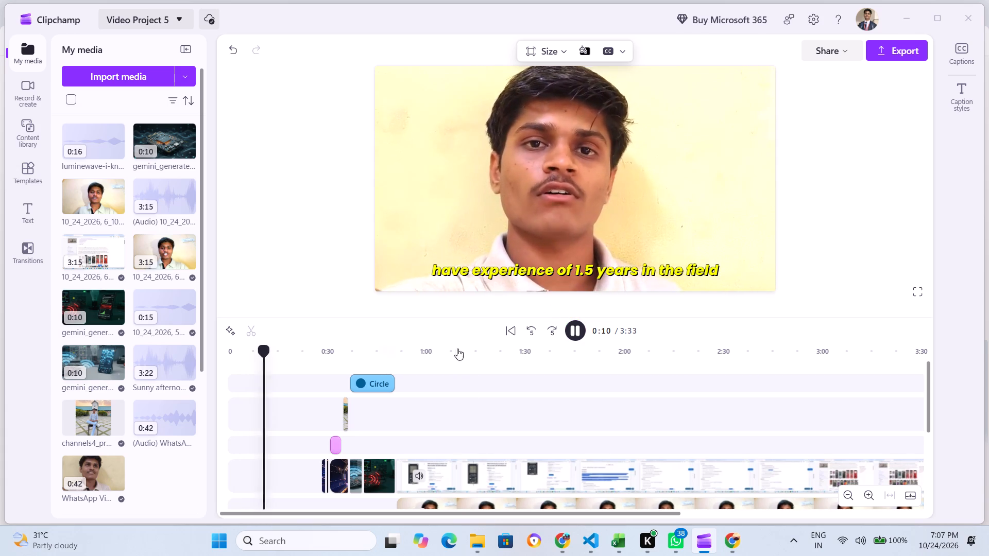
scroll(456, 387, "down", 1)
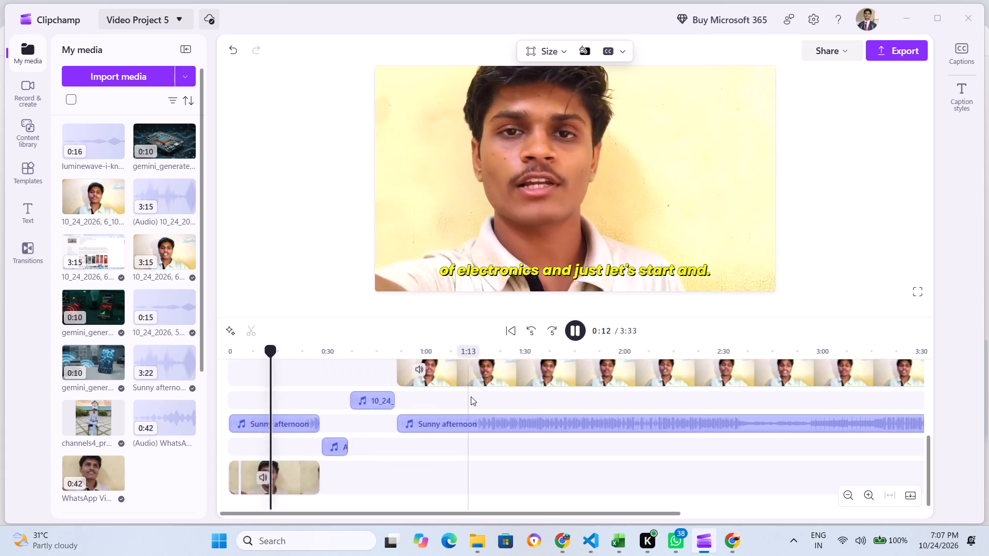
scroll(471, 396, "up", 1)
scroll(471, 396, "down", 1)
scroll(471, 396, "up", 1)
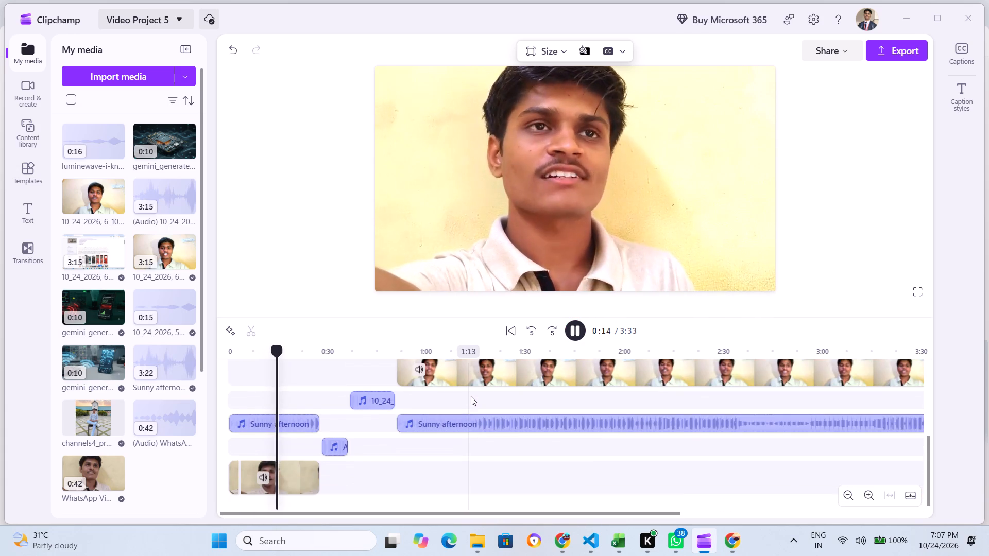
scroll(358, 430, "down", 1)
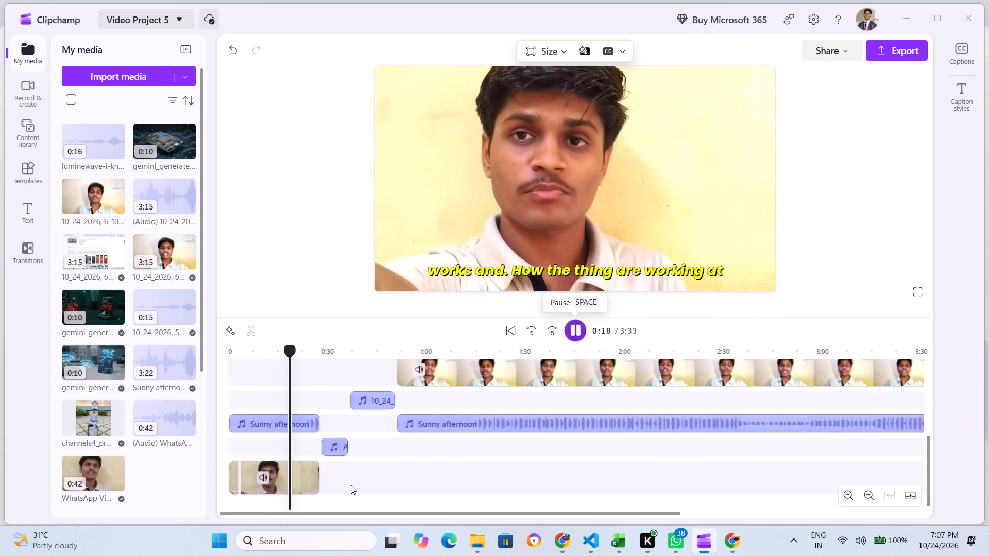
scroll(351, 485, "up", 2)
scroll(351, 485, "down", 1)
scroll(378, 466, "up", 1)
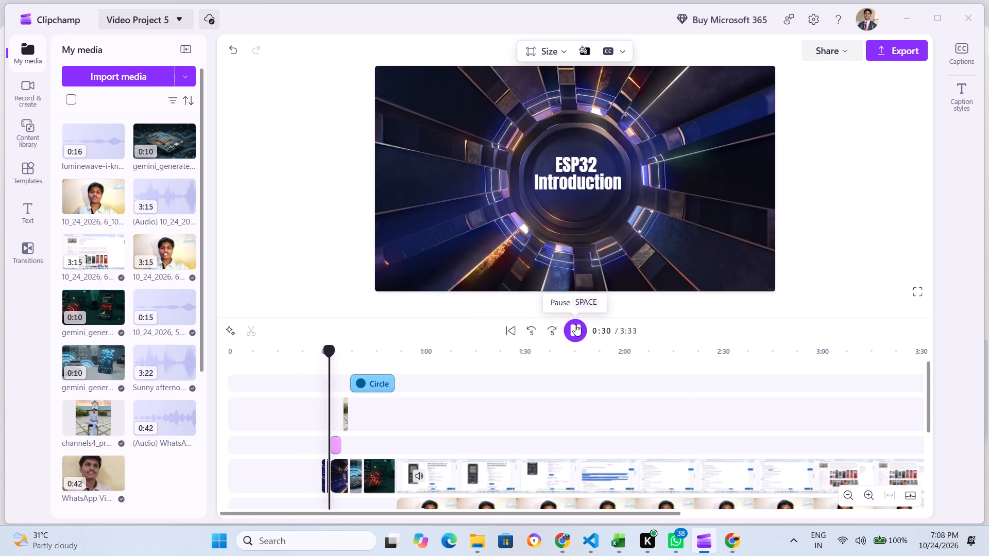
left_click(587, 315)
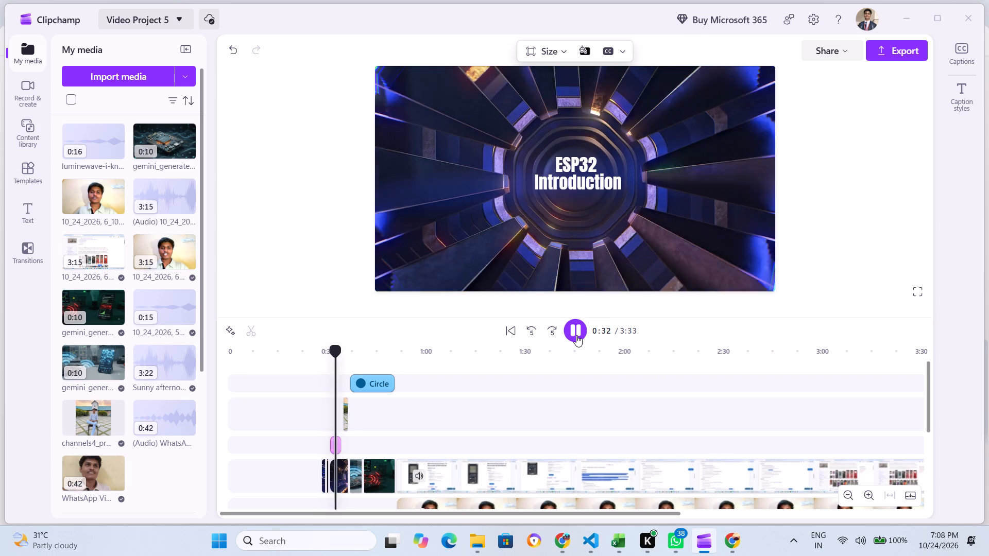
left_click(576, 335)
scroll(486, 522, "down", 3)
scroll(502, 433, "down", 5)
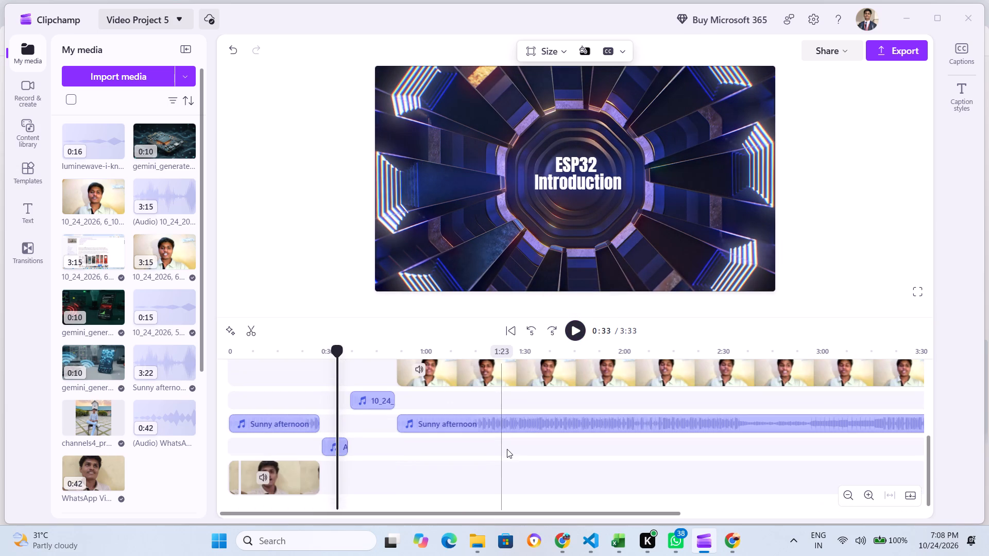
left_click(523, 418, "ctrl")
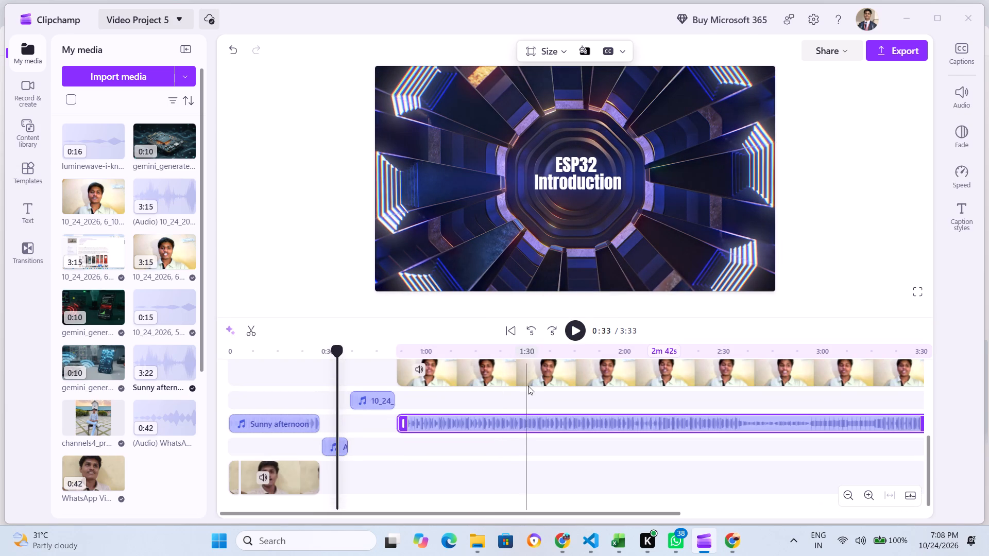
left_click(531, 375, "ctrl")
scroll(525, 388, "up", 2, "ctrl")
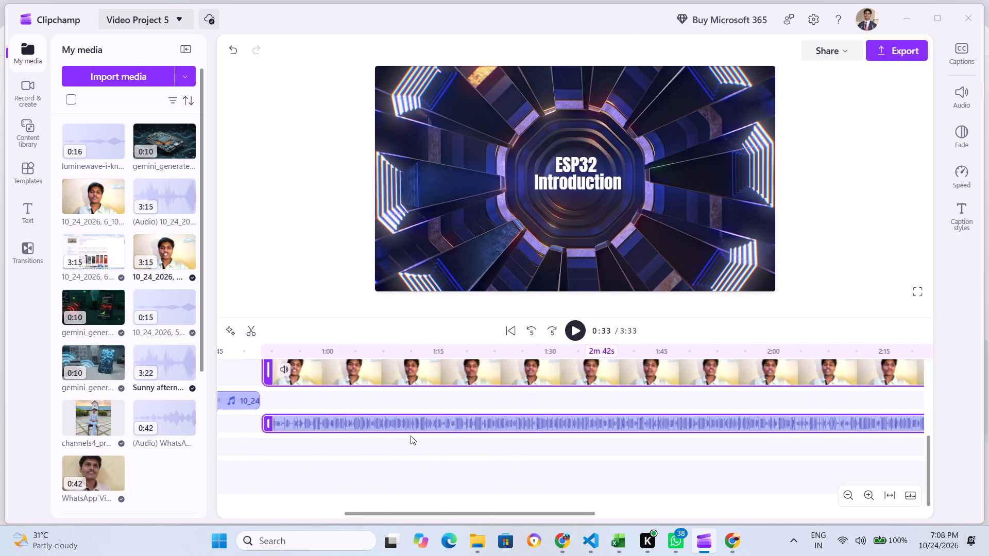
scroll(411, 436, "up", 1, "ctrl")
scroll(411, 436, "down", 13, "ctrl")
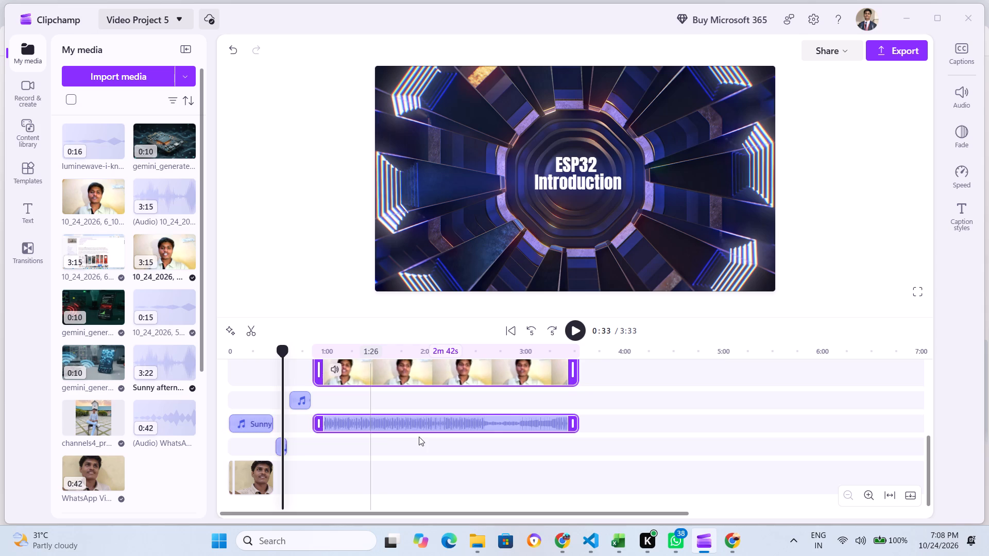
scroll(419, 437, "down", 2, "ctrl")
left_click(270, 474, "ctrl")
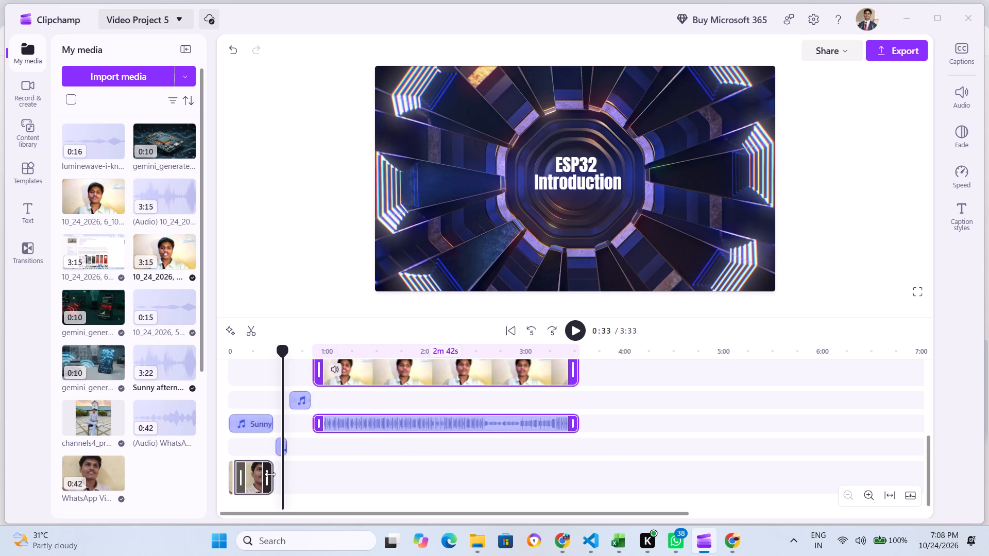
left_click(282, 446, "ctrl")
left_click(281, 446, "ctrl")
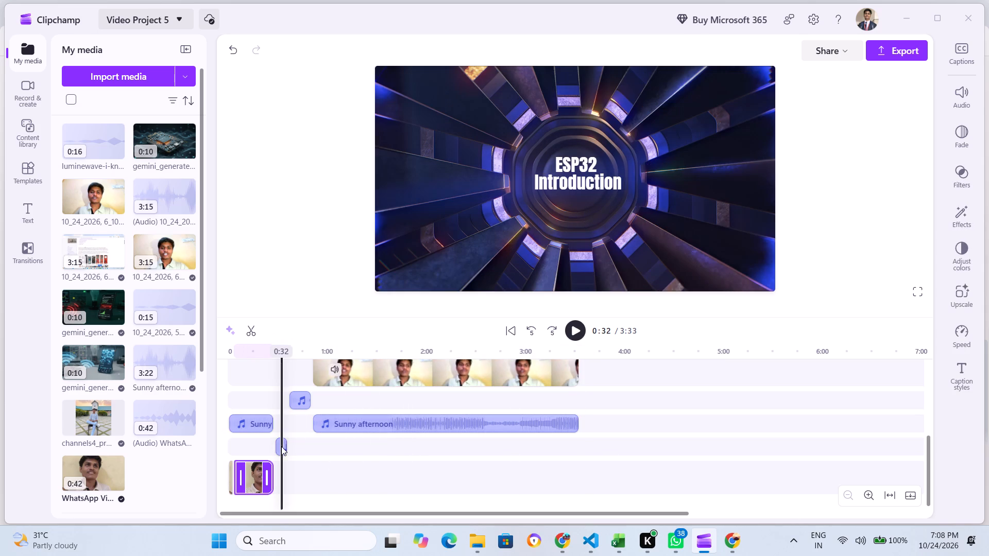
Select all music and audio clips, the webcam recording and the WhatsApp video pieces together, and put the playhead at 3:33.
left_click(278, 445, "ctrl")
left_click(254, 428, "ctrl")
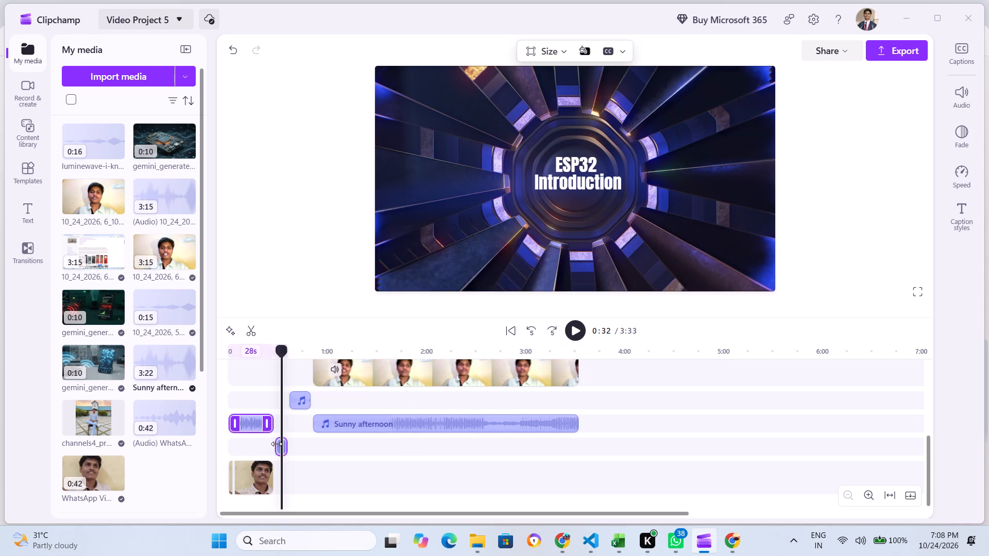
left_click_drag(280, 346, 691, 344, "ctrl")
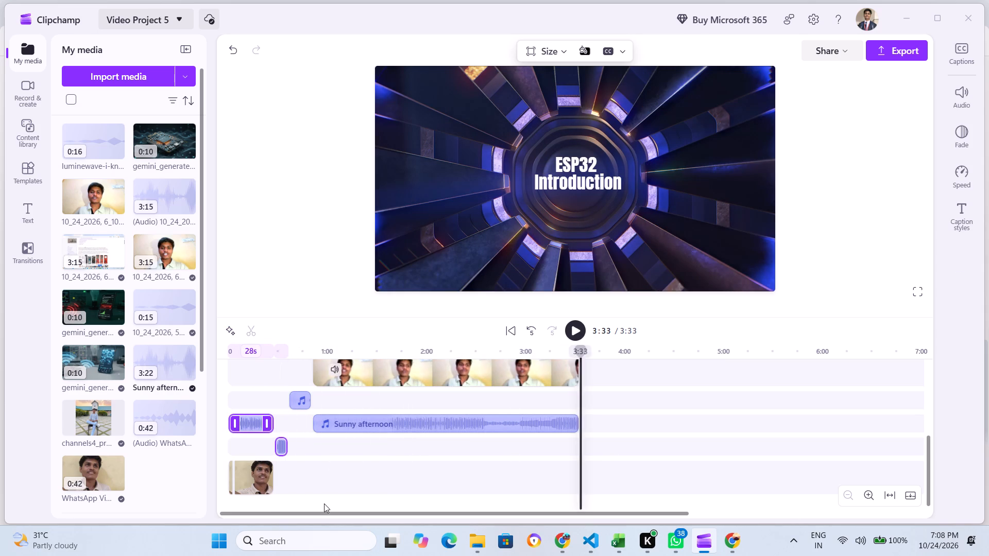
left_click(357, 421, "ctrl")
left_click(354, 374, "ctrl")
left_click(300, 396, "ctrl")
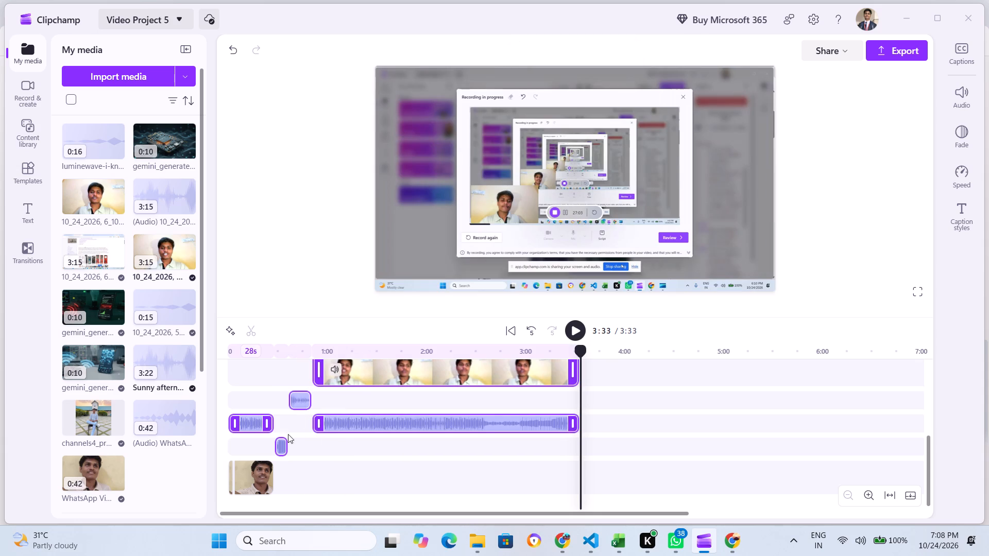
left_click(281, 446, "ctrl")
left_click(258, 471, "ctrl")
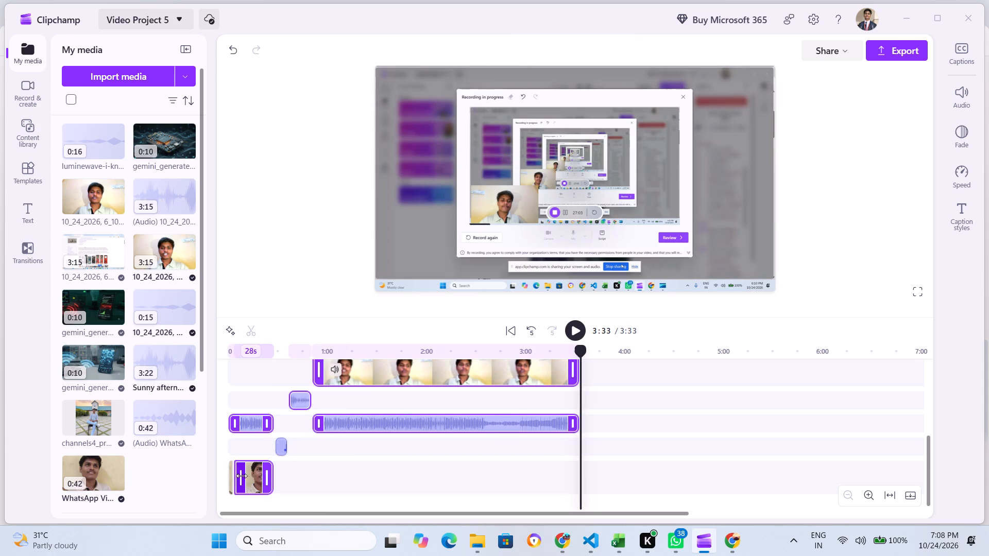
left_click(231, 483, "ctrl")
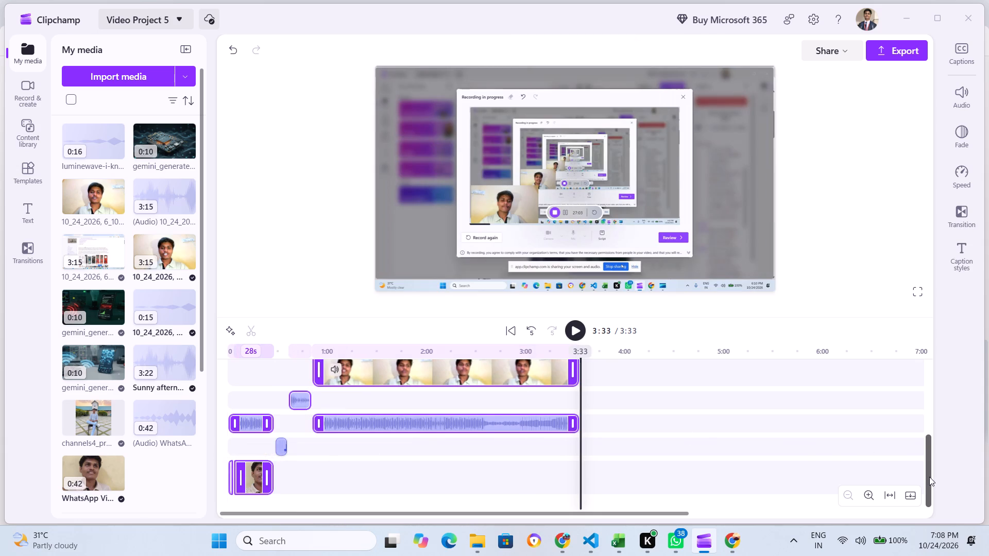
left_click_drag(929, 477, 923, 450, "ctrl")
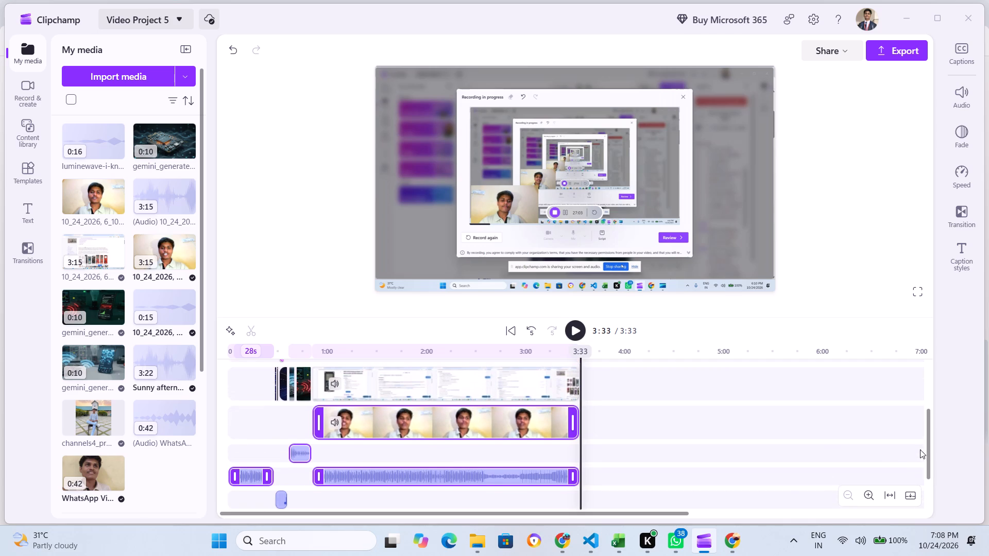
left_click(283, 502, "ctrl")
Add the screen recording and the Gemini and title-background clips before it on the same track to the selection.
left_click(426, 372, "ctrl")
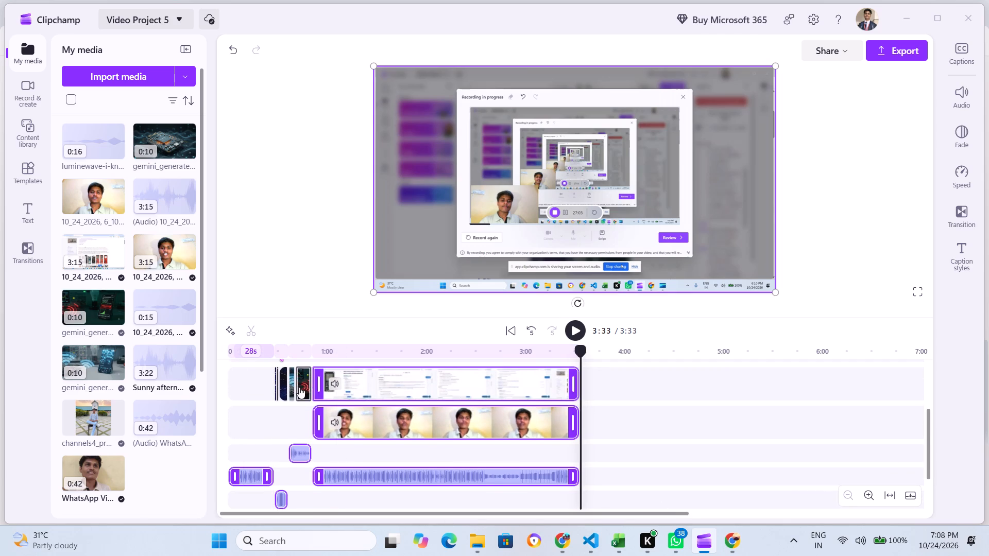
left_click(302, 391, "ctrl")
scroll(278, 405, "down", 3, "ctrl")
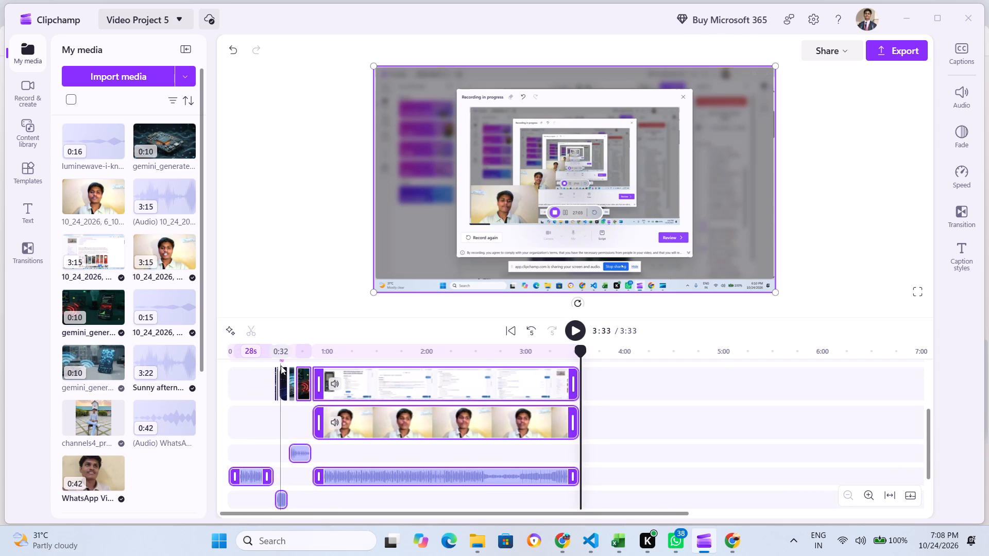
scroll(281, 366, "down", 1, "ctrl")
left_click_drag(927, 458, 914, 398, "ctrl")
scroll(229, 526, "down", 1, "ctrl")
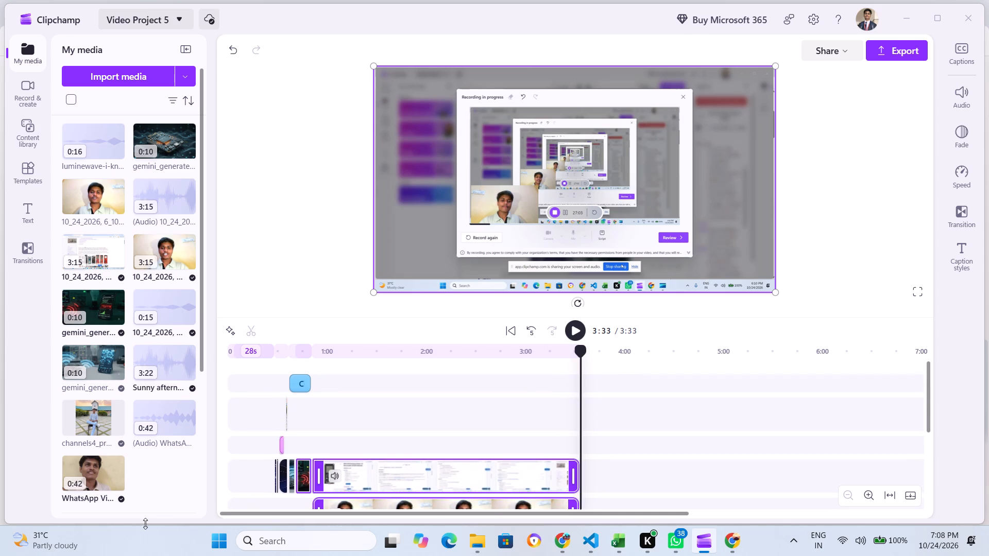
scroll(332, 461, "down", 3, "ctrl")
left_click(292, 475, "ctrl")
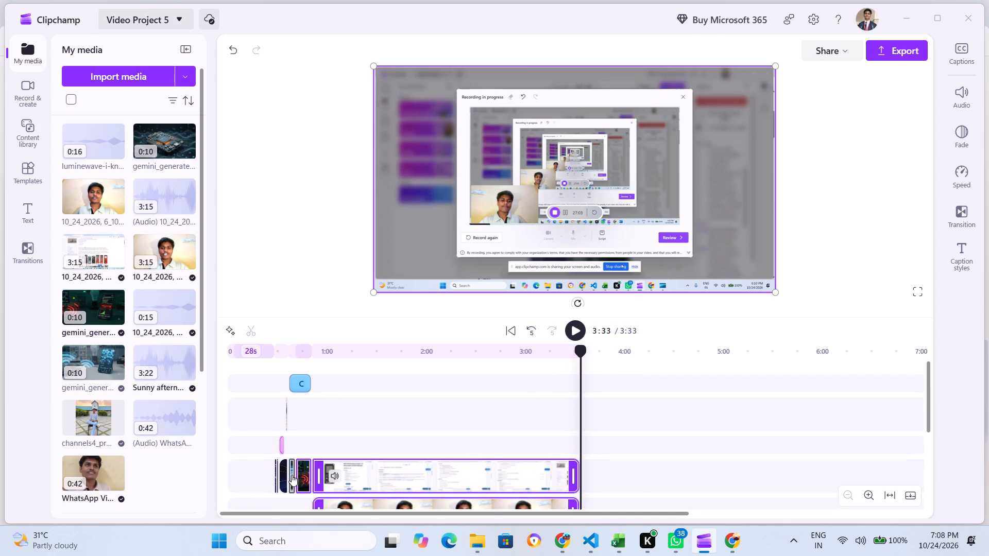
left_click(279, 475, "ctrl")
left_click(281, 475, "ctrl")
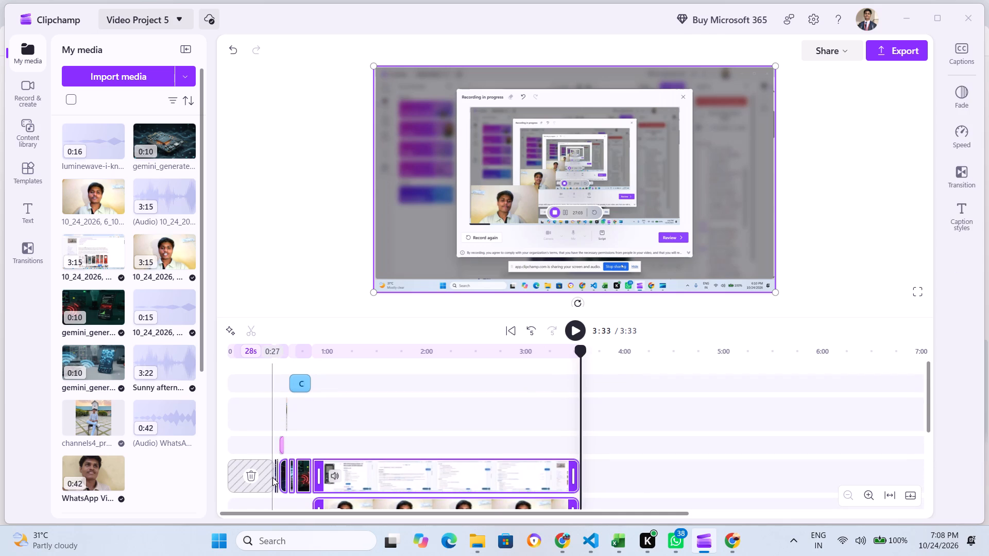
left_click(276, 477, "ctrl")
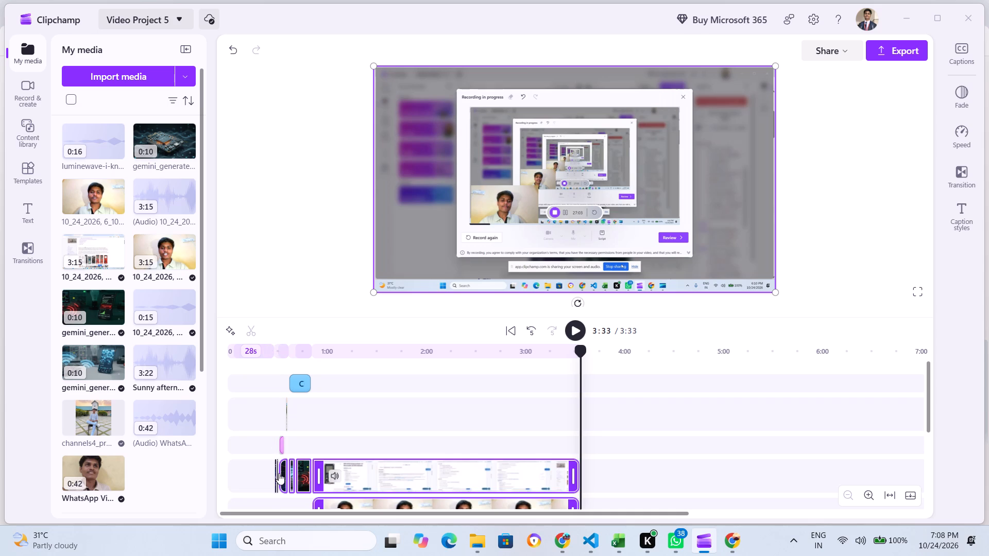
left_click(277, 474, "ctrl")
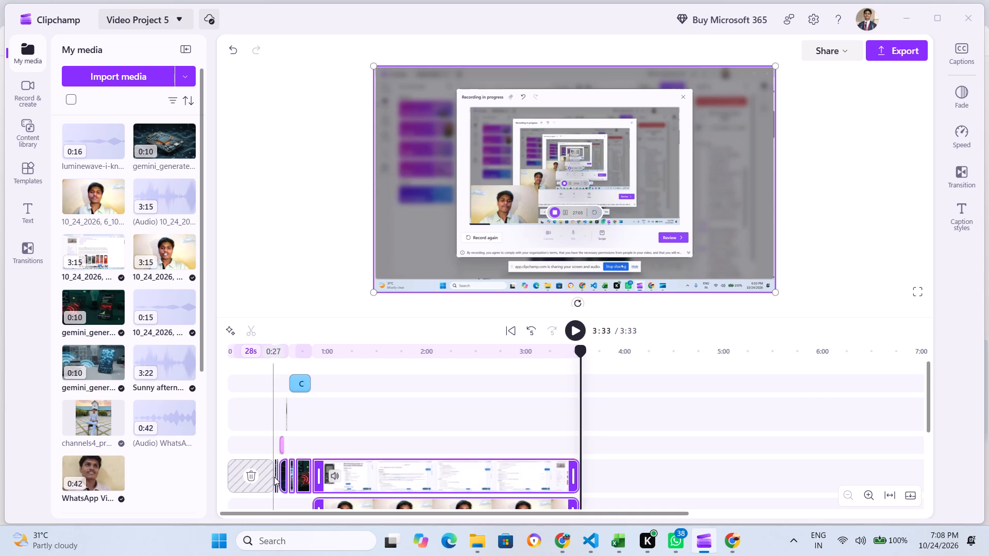
scroll(277, 477, "down", 6, "ctrl")
scroll(271, 415, "down", 6, "ctrl")
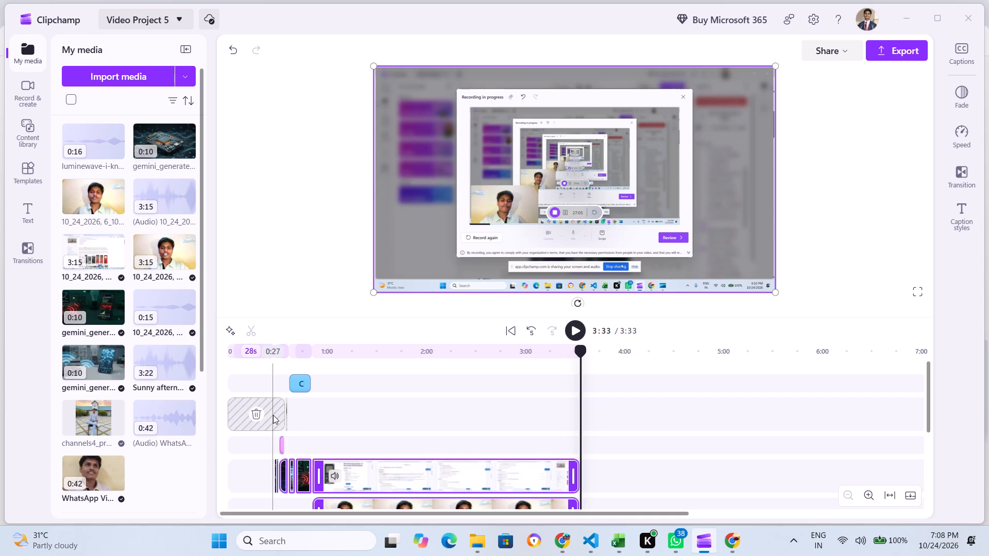
Add the text title, the channels4 picture, the Circle and the two short clips starting the screen-recording track to the selection.
left_click(282, 441, "ctrl")
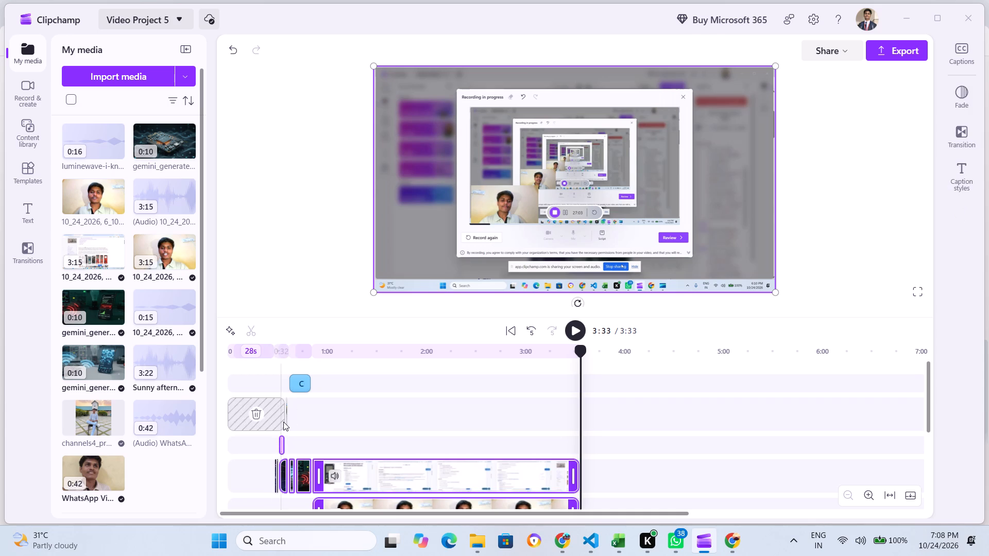
left_click(287, 414, "ctrl")
left_click(296, 391, "ctrl")
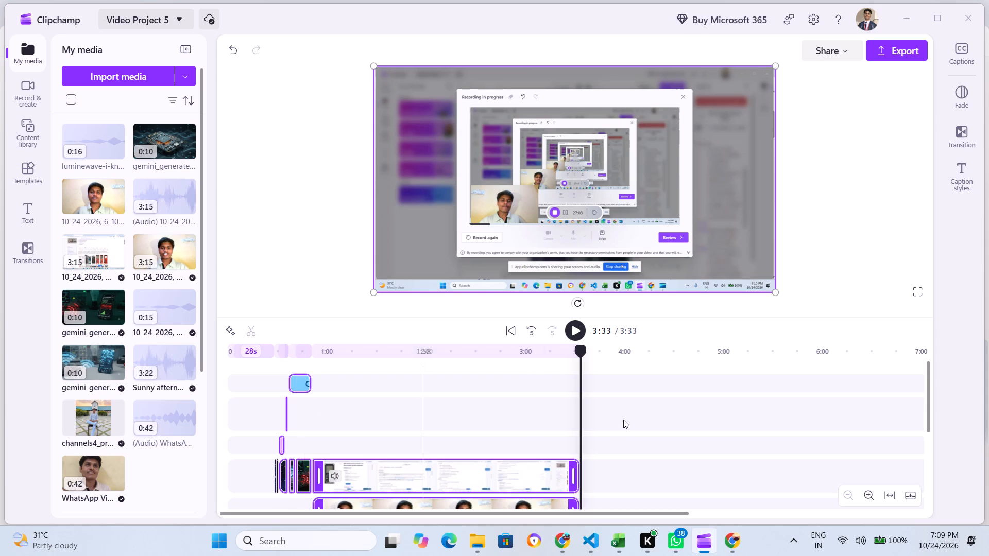
scroll(623, 420, "up", 3, "ctrl")
scroll(431, 419, "down", 2, "ctrl")
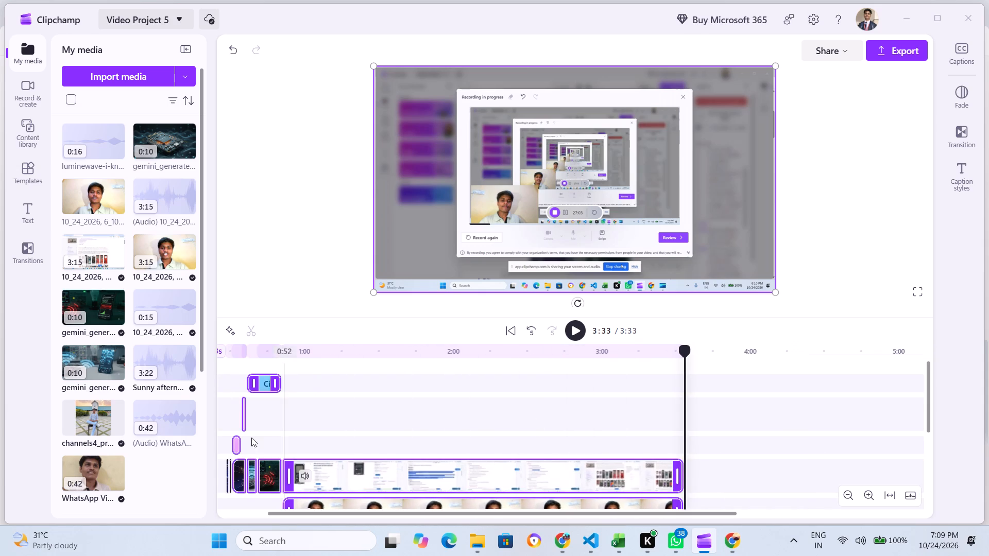
scroll(211, 467, "up", 1, "ctrl")
scroll(270, 460, "up", 3, "ctrl")
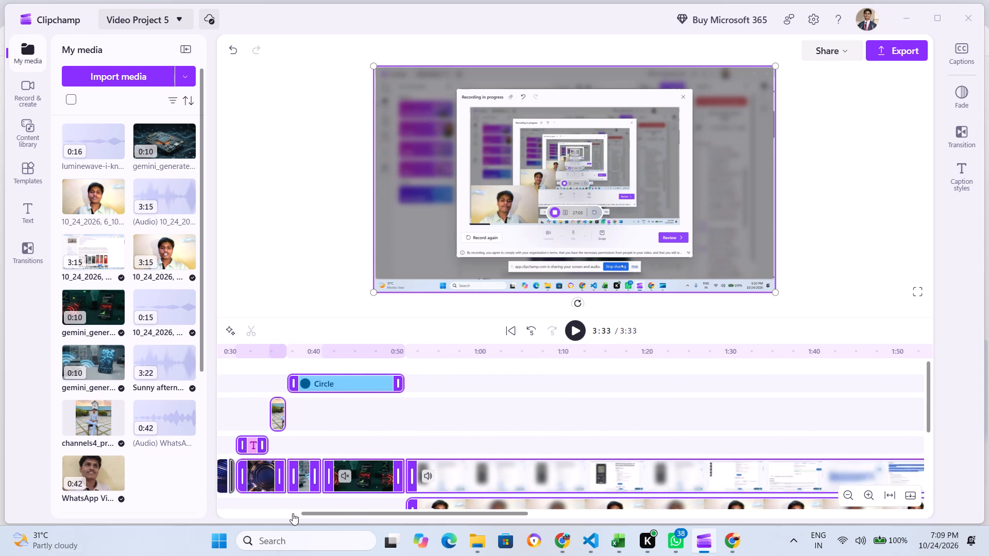
left_click_drag(319, 511, 279, 512, "ctrl")
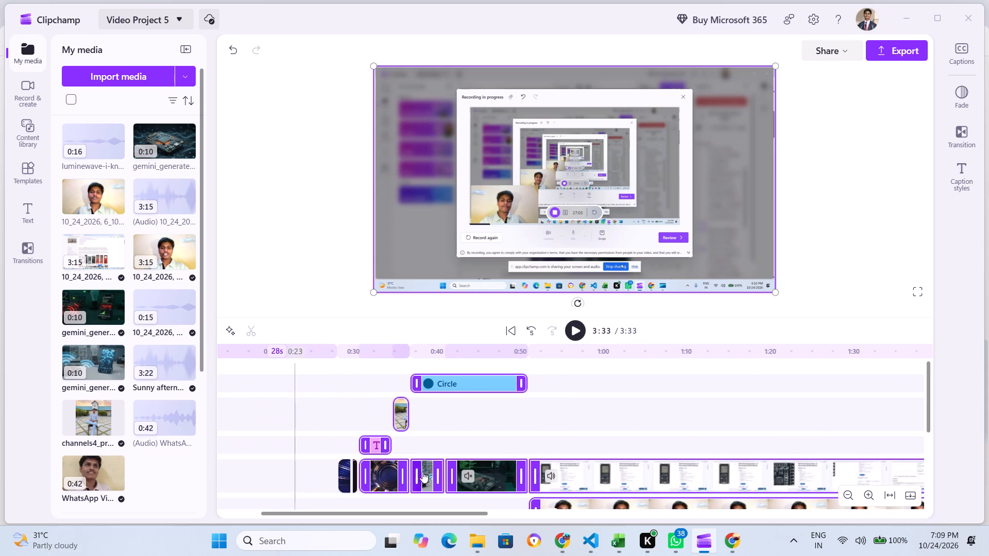
left_click(342, 481, "ctrl")
left_click(355, 473, "ctrl")
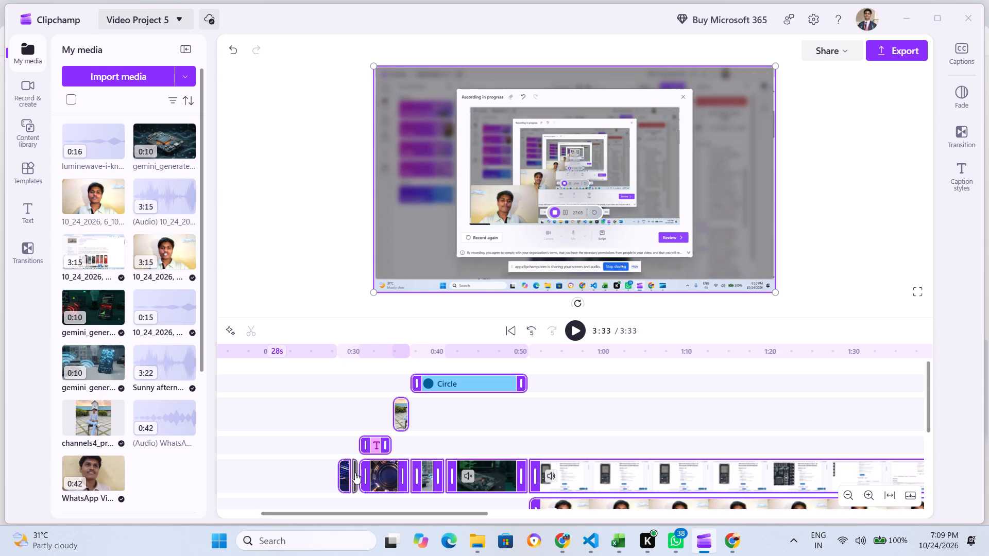
Move all the selected clips together about 1:26 later on the timeline, so that the video ends at 4:59.
scroll(454, 410, "up", 3, "ctrl")
scroll(377, 445, "up", 1, "ctrl")
scroll(377, 445, "down", 3, "ctrl")
scroll(451, 411, "down", 2, "ctrl")
scroll(561, 426, "down", 2, "ctrl")
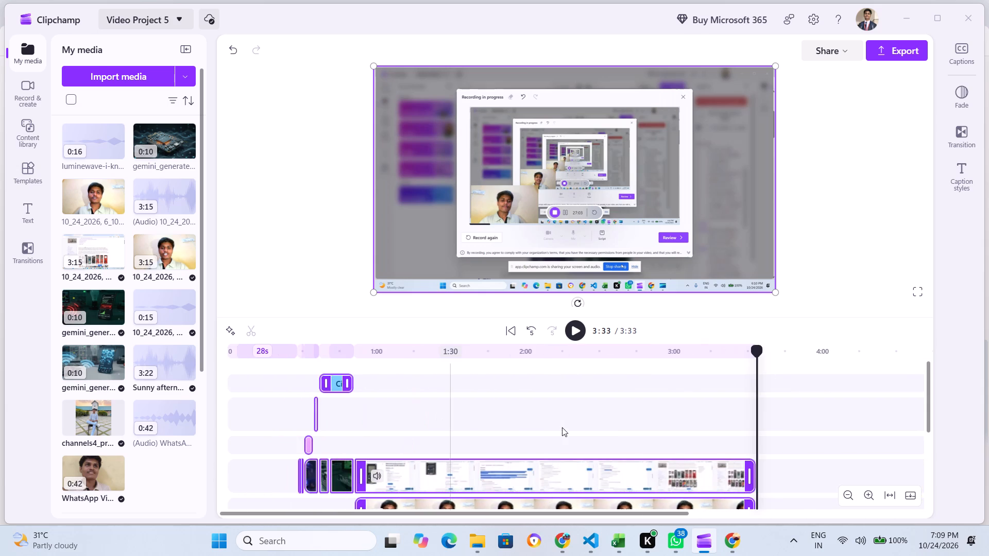
scroll(562, 427, "down", 4, "ctrl")
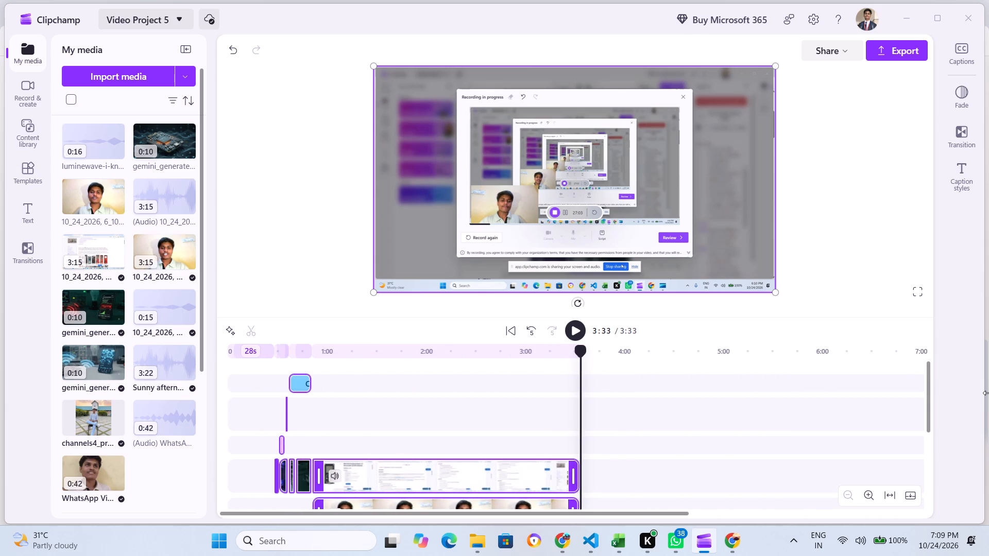
left_click_drag(928, 393, 924, 436, "ctrl")
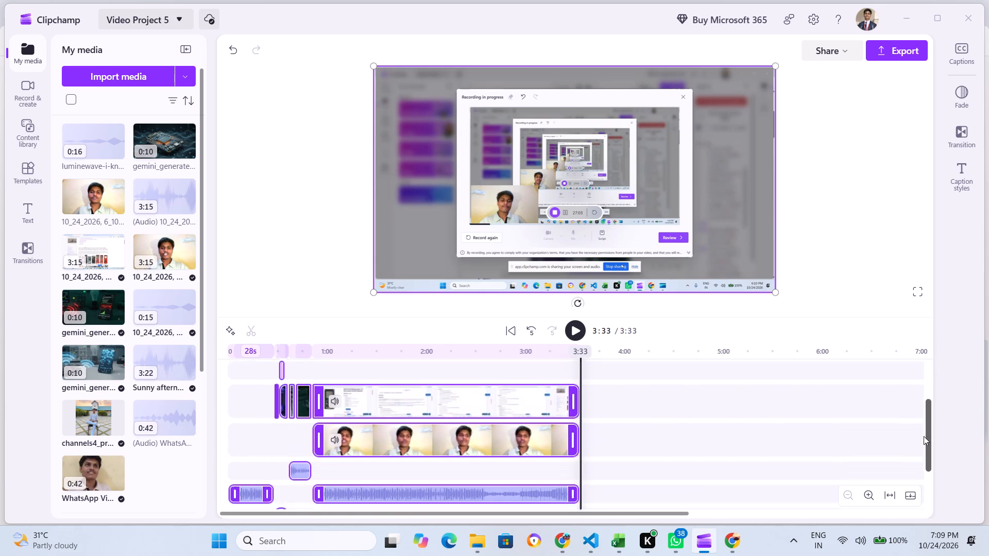
left_click_drag(924, 436, 920, 413, "ctrl")
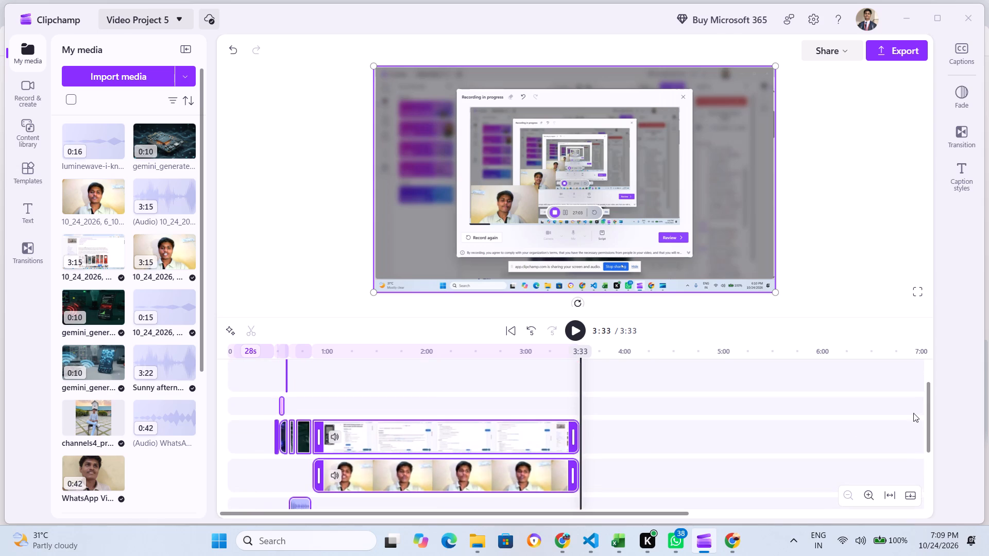
left_click_drag(437, 466, 519, 471)
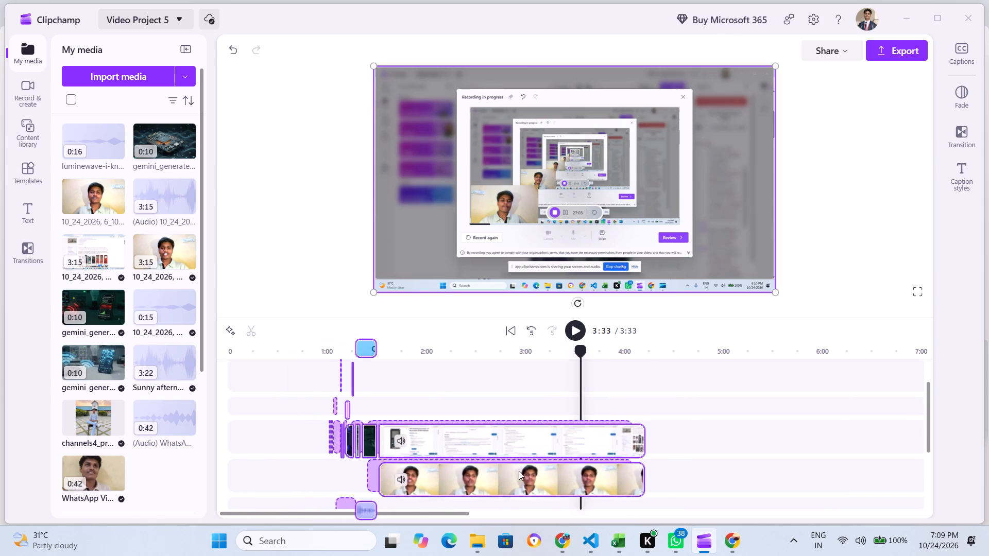
left_click_drag(519, 471, 550, 465)
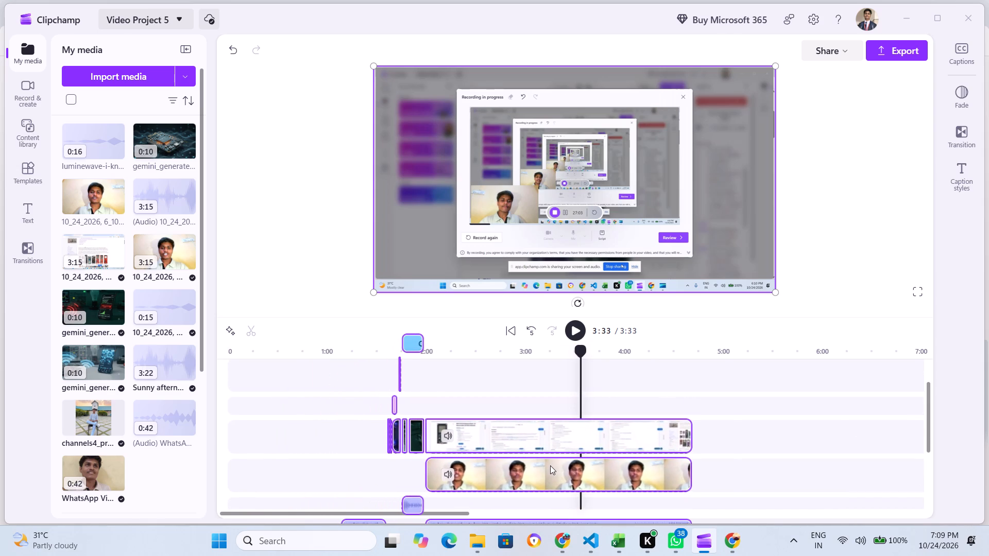
left_click_drag(550, 465, 577, 463)
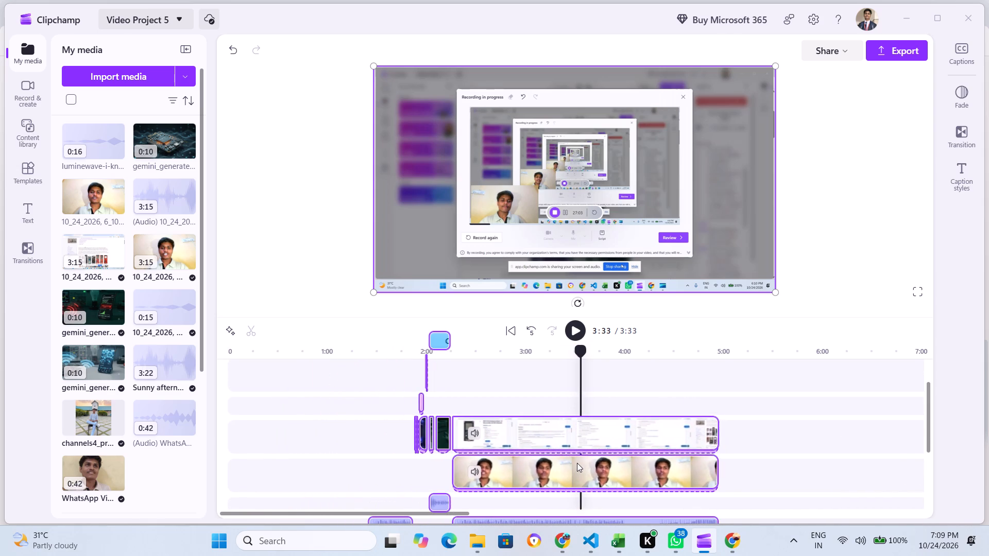
scroll(435, 463, "down", 1)
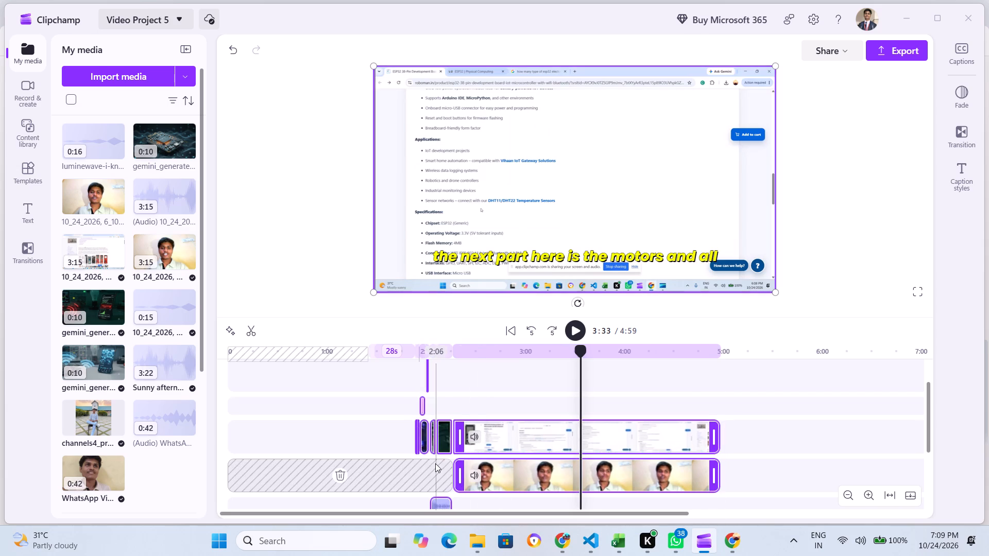
scroll(435, 463, "down", 2)
scroll(373, 488, "up", 1)
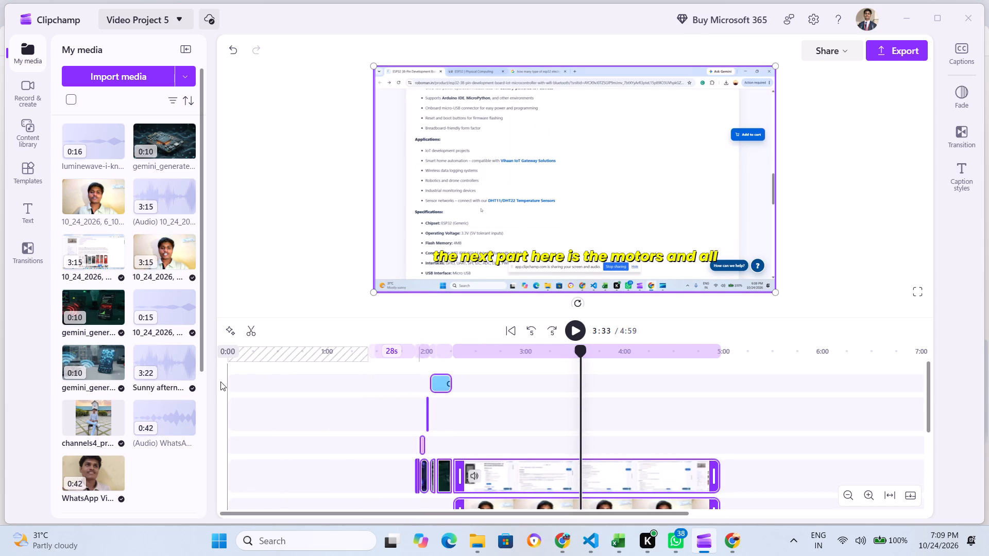
Deselect the clips, return the playhead to 0:00 and insert the 10-second Gemini circuit-board clip at the timeline's start.
left_click(220, 381)
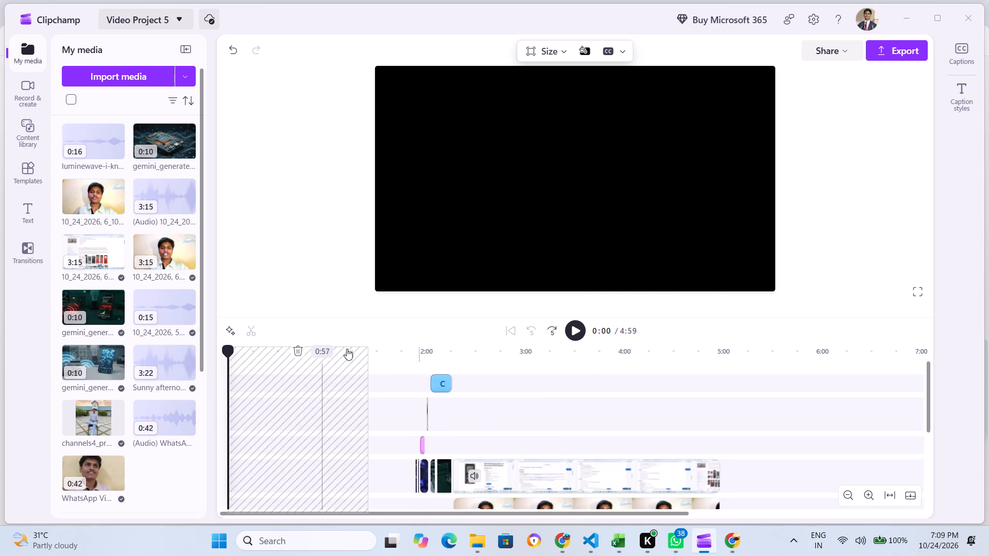
left_click(575, 327)
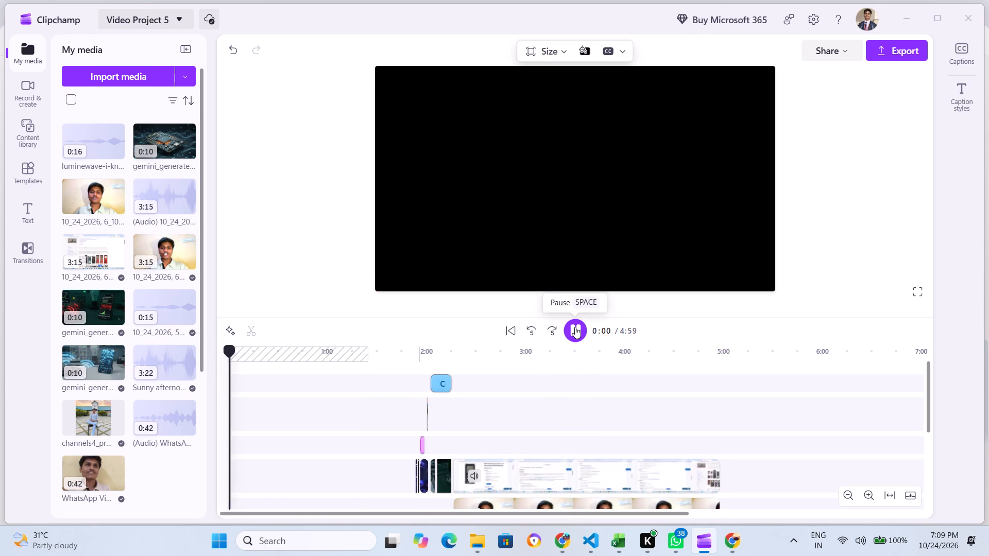
left_click(575, 327)
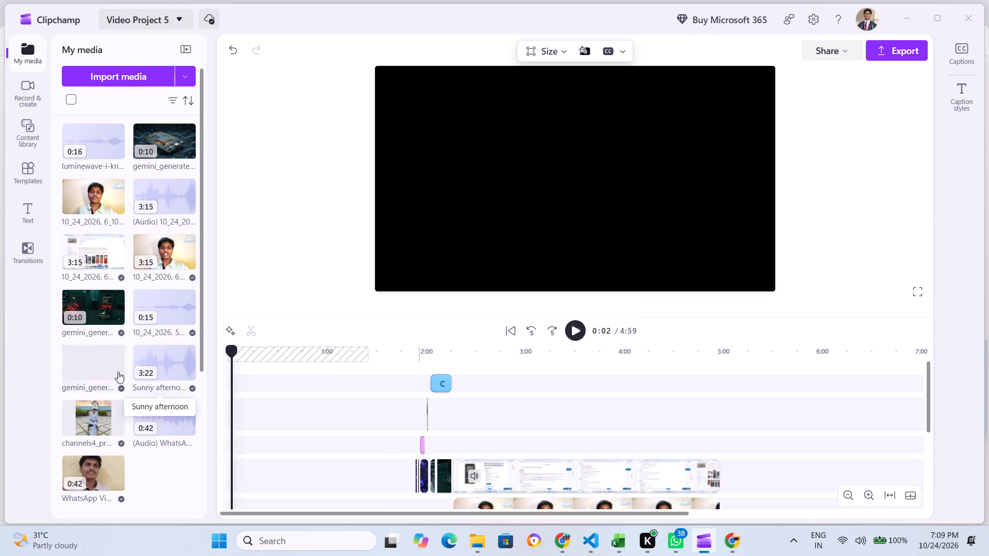
left_click_drag(232, 351, 209, 353)
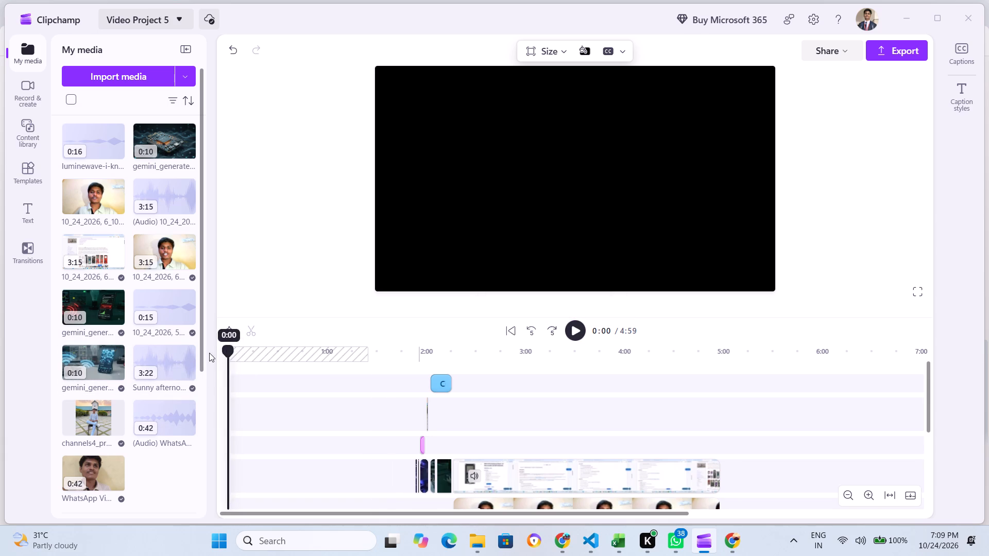
left_click_drag(209, 353, 203, 353)
scroll(251, 353, "down", 1)
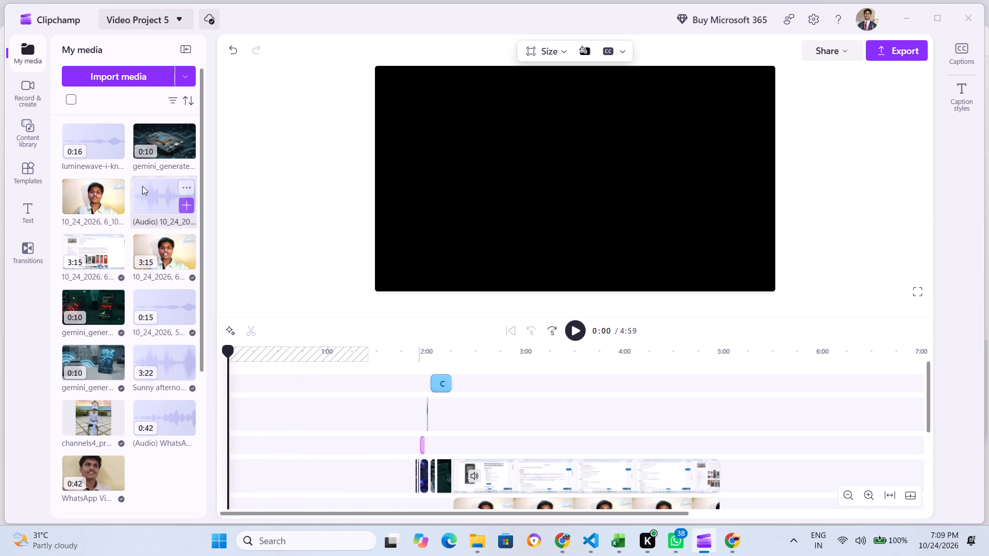
left_click(190, 150)
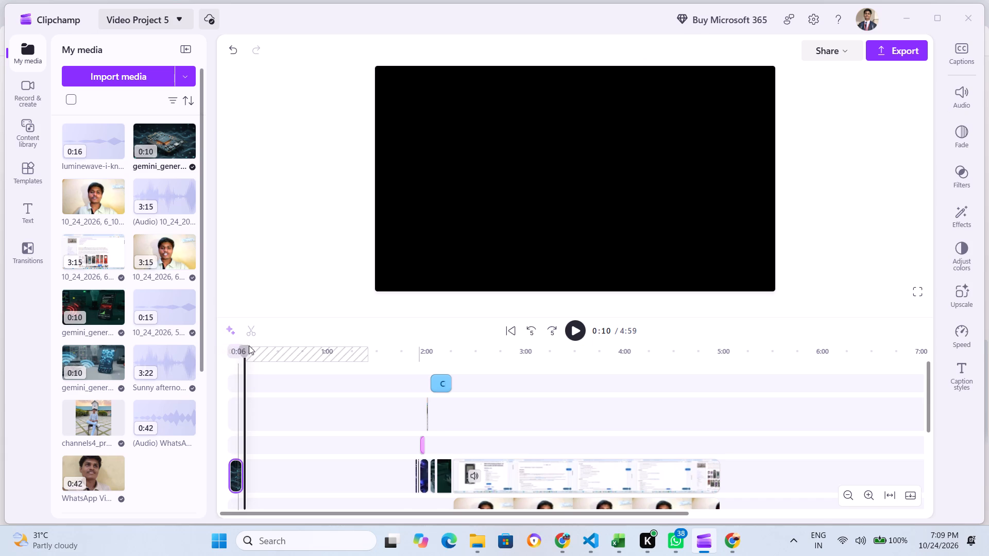
Bring the playhead back to 0:00 and insert the 16-second luminewave audio at the start of the timeline.
left_click_drag(246, 349, 223, 353)
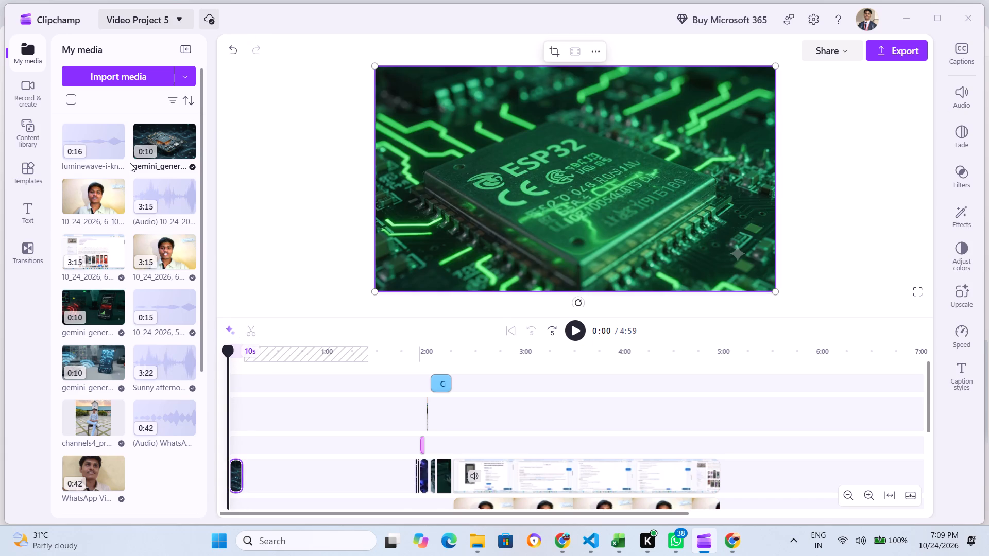
left_click(118, 150)
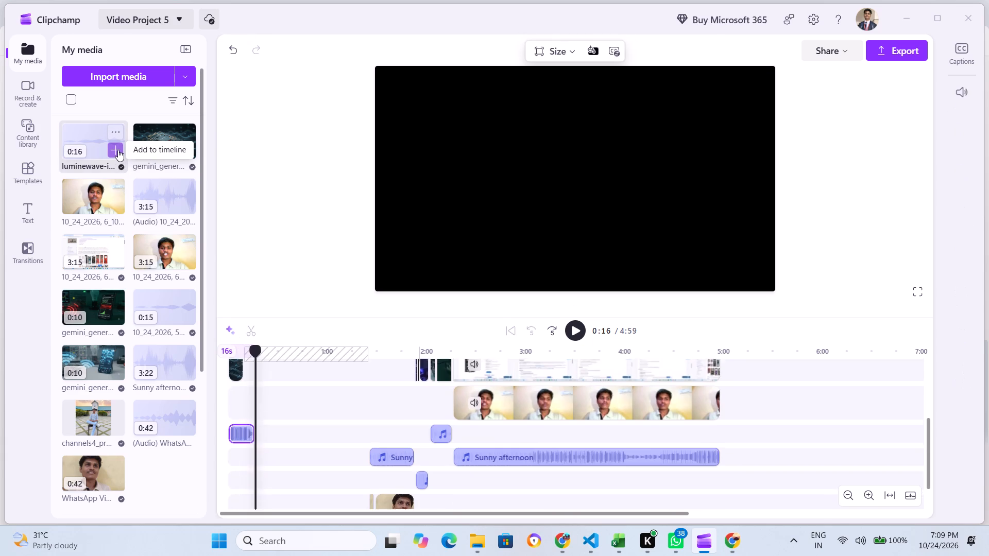
scroll(277, 413, "down", 2)
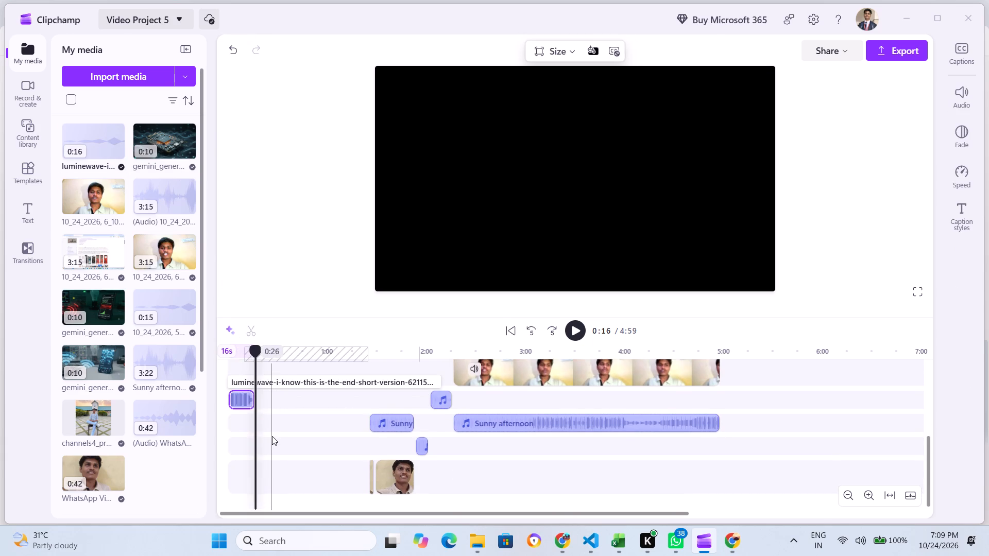
scroll(272, 436, "up", 2)
Preview the opening from 0:00 to about 0:10, and set the playhead at 0:09 with the Gemini circuit-board clip selected.
left_click_drag(254, 346, 240, 350)
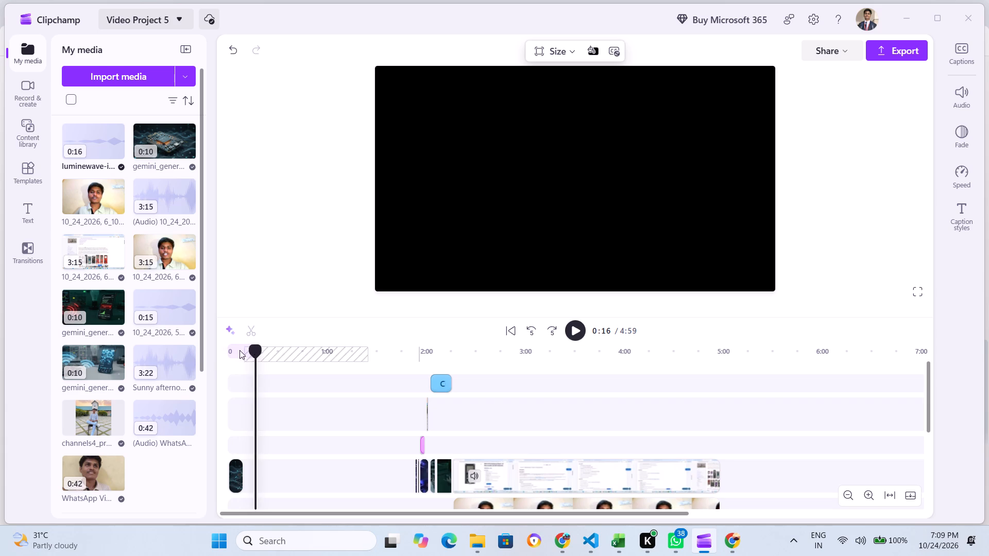
left_click_drag(240, 350, 151, 368)
left_click(575, 328)
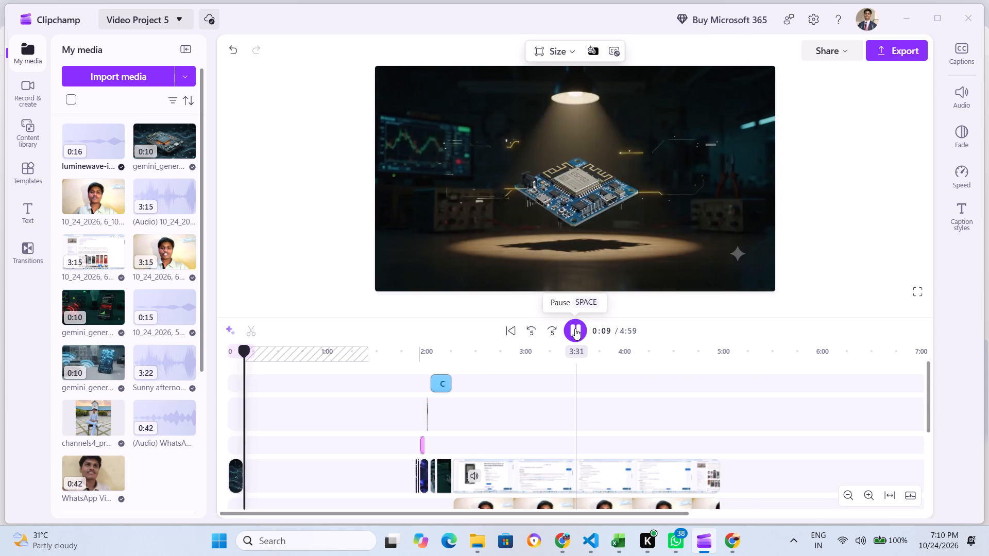
left_click(575, 328)
scroll(360, 407, "down", 2)
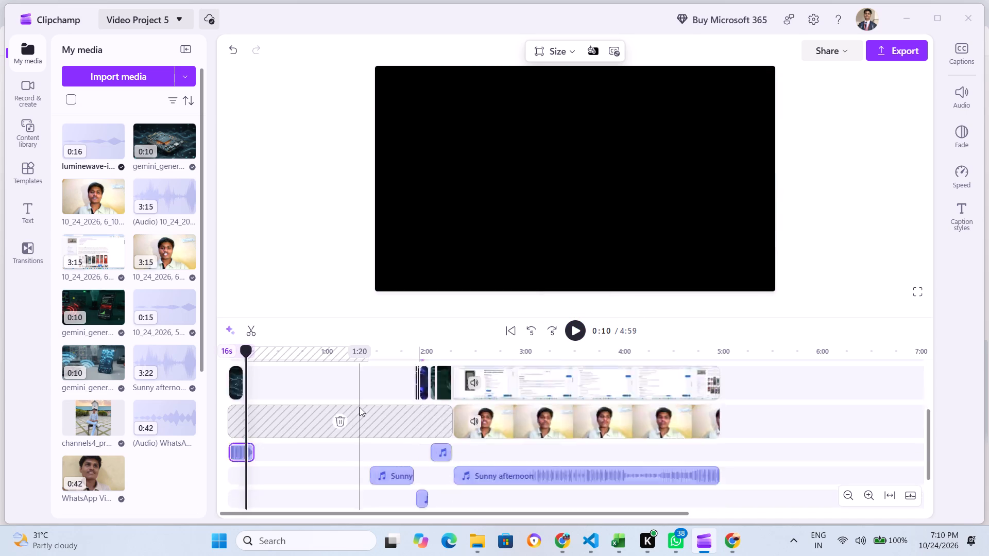
scroll(286, 412, "up", 1)
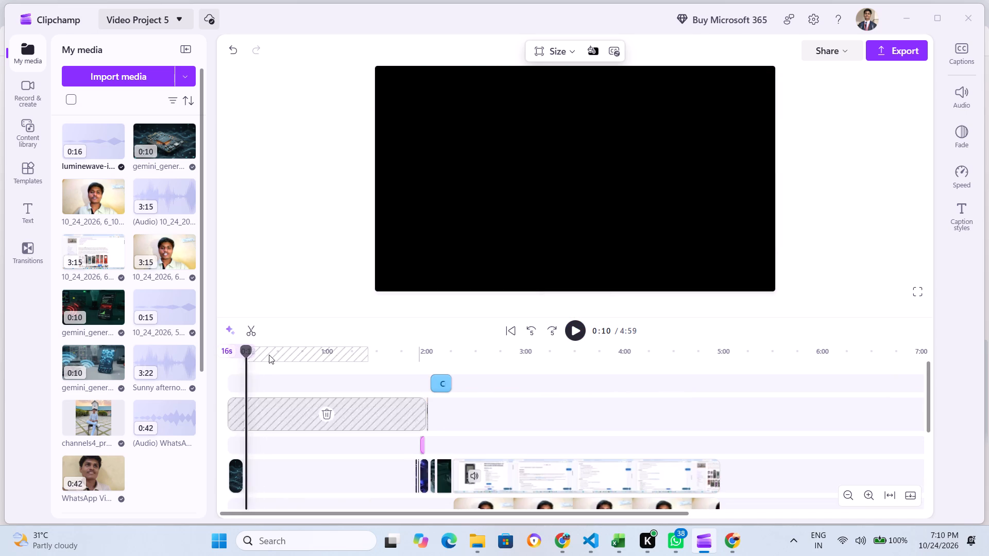
left_click(246, 351)
left_click(237, 470)
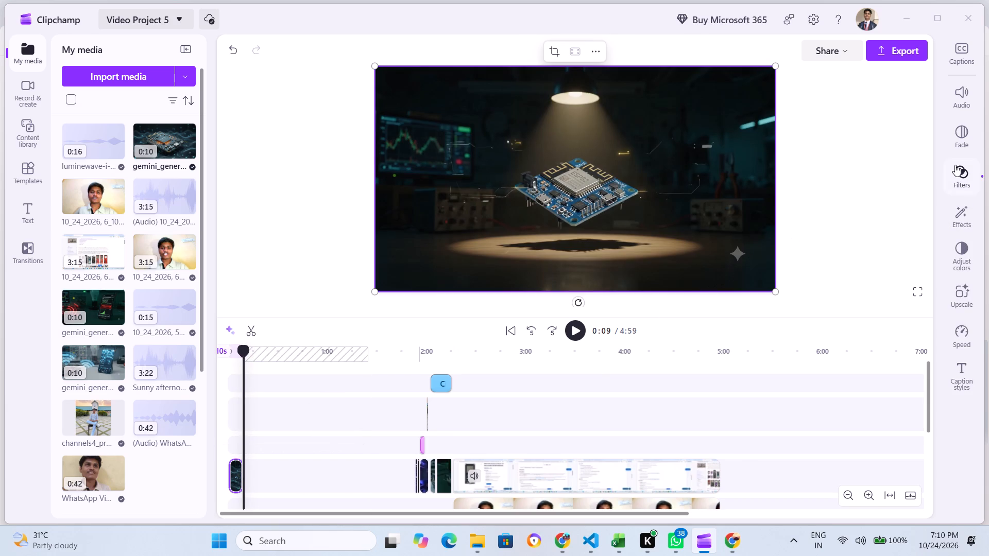
Move the 16-second luminewave audio from its track down to the Sunny afternoon track at 0:00, with the playhead at 0:38.
scroll(529, 383, "down", 1)
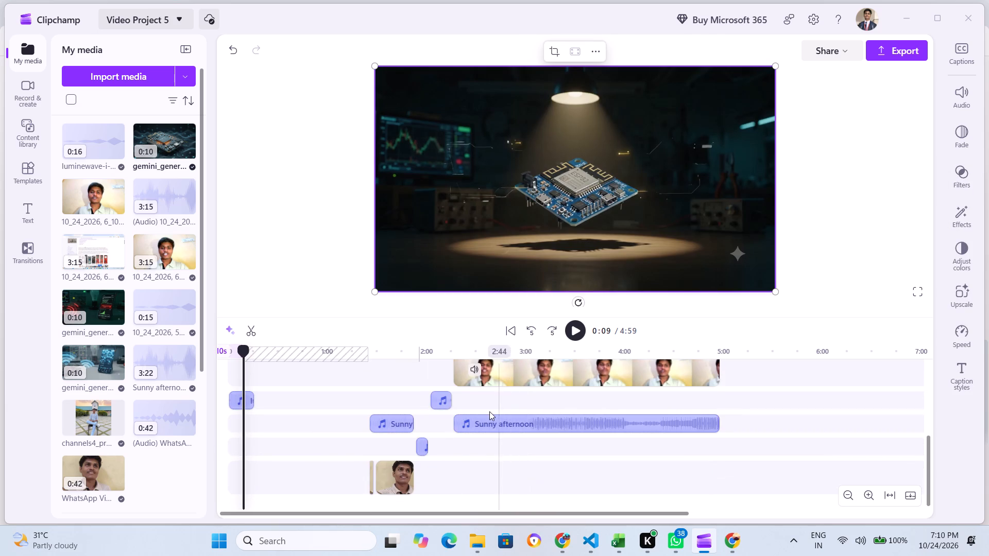
left_click(326, 394)
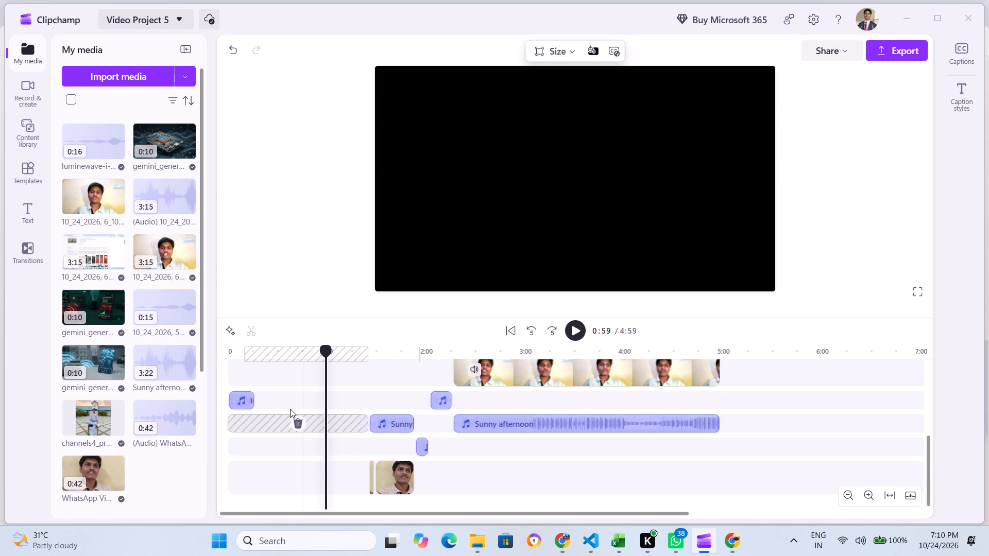
left_click(291, 396)
left_click(291, 395)
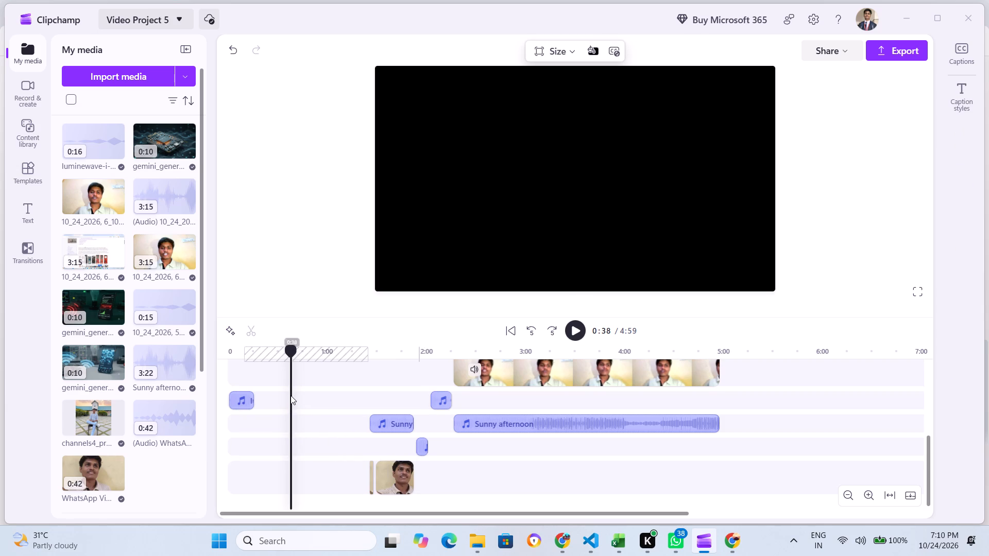
left_click_drag(241, 399, 237, 423)
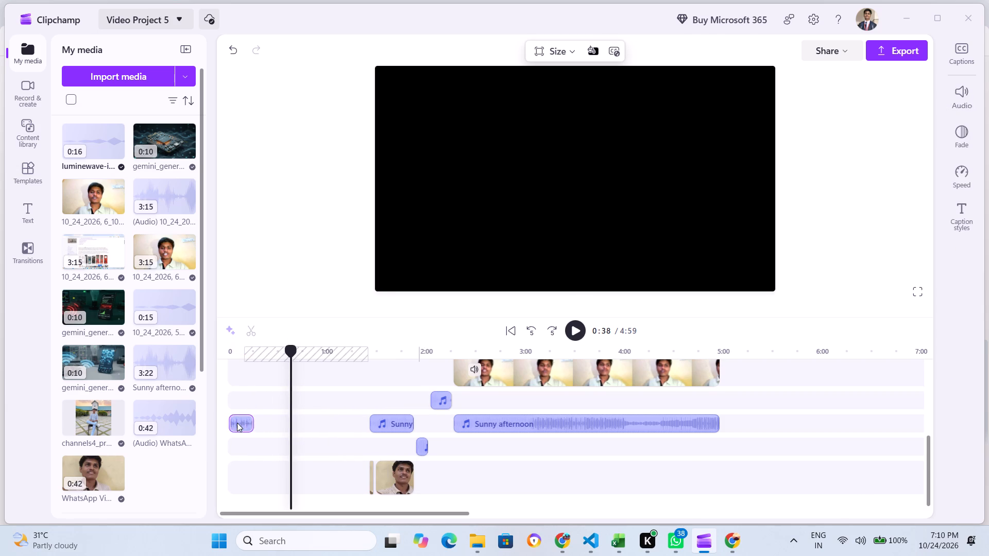
left_click_drag(237, 423, 237, 423)
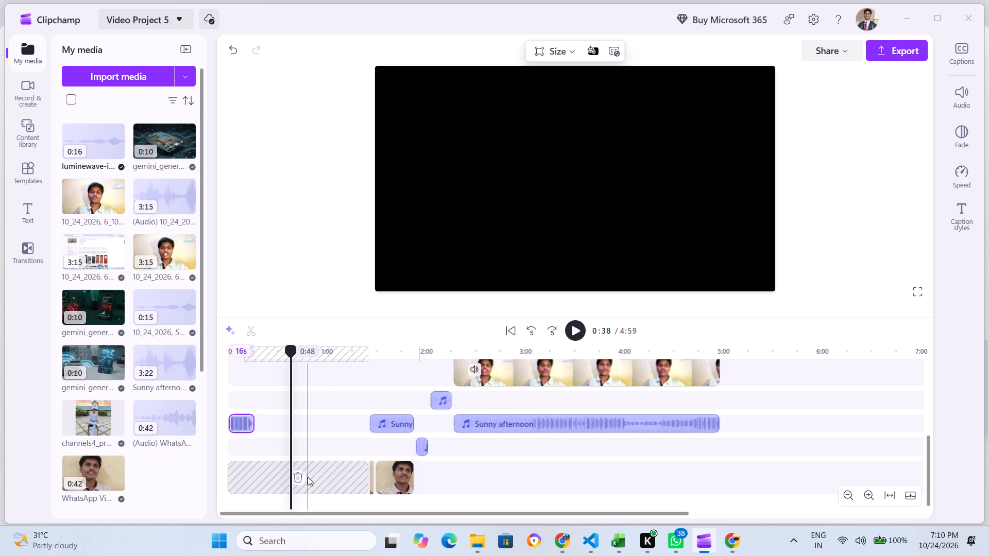
scroll(330, 406, "up", 1)
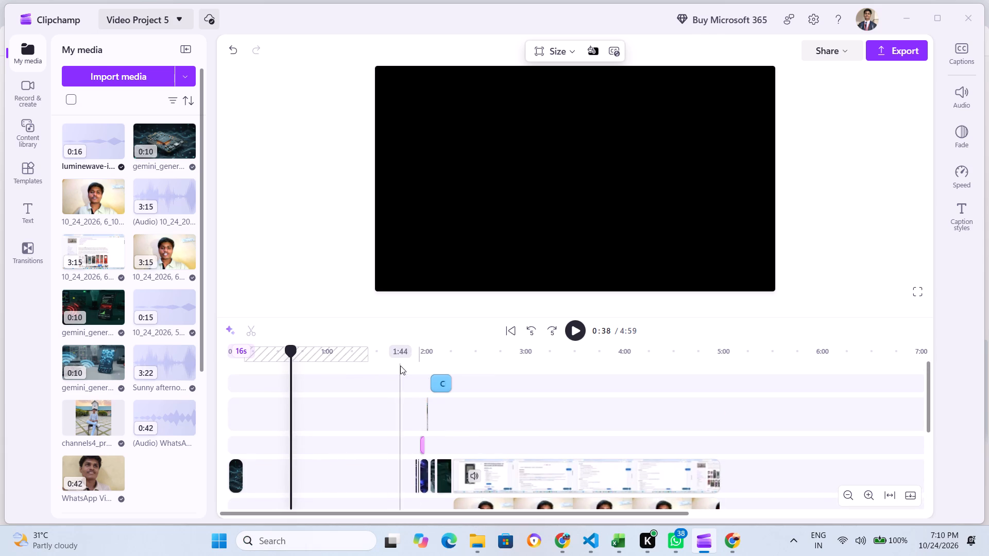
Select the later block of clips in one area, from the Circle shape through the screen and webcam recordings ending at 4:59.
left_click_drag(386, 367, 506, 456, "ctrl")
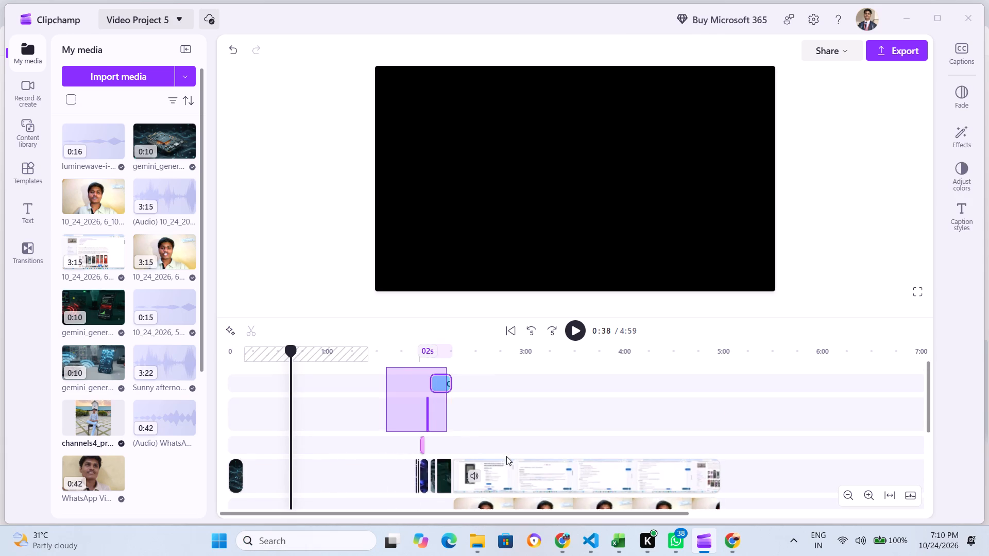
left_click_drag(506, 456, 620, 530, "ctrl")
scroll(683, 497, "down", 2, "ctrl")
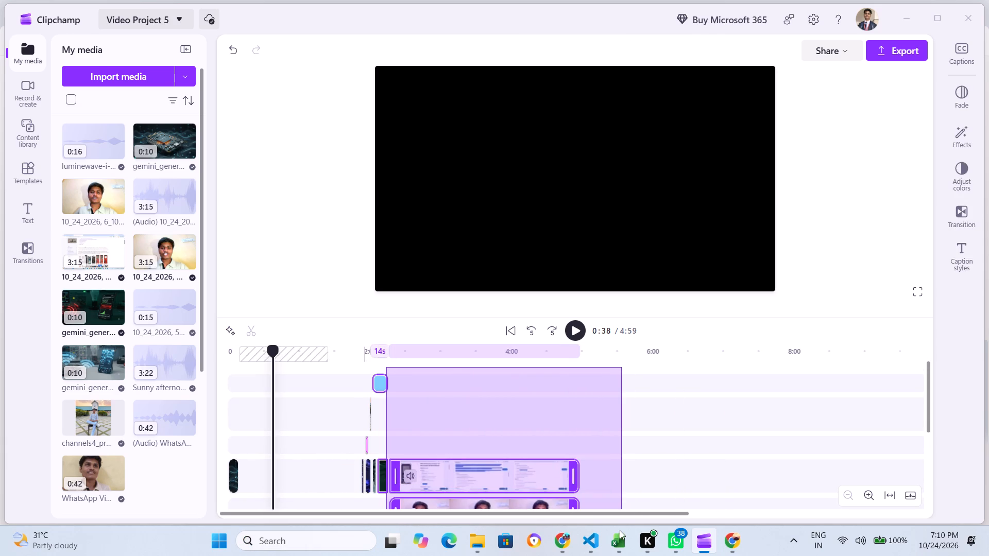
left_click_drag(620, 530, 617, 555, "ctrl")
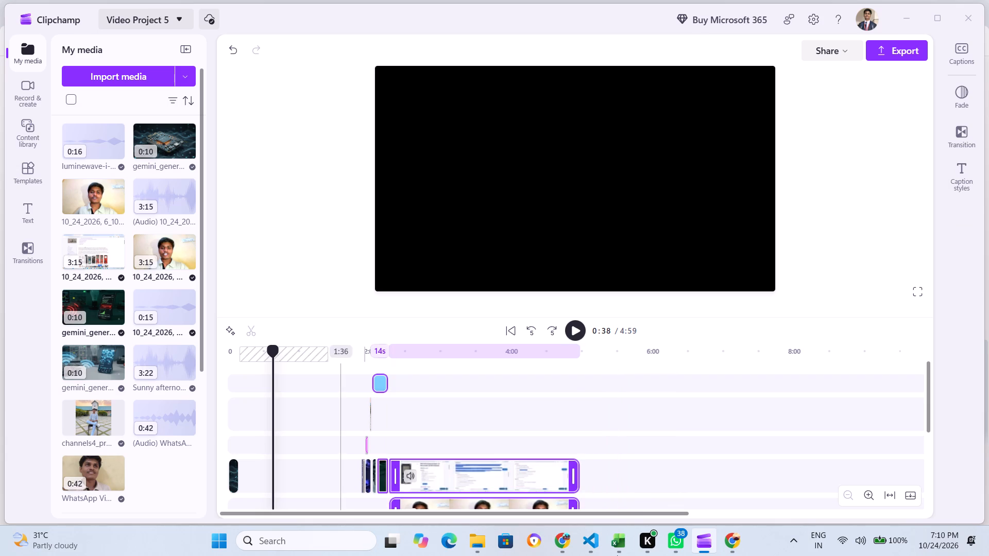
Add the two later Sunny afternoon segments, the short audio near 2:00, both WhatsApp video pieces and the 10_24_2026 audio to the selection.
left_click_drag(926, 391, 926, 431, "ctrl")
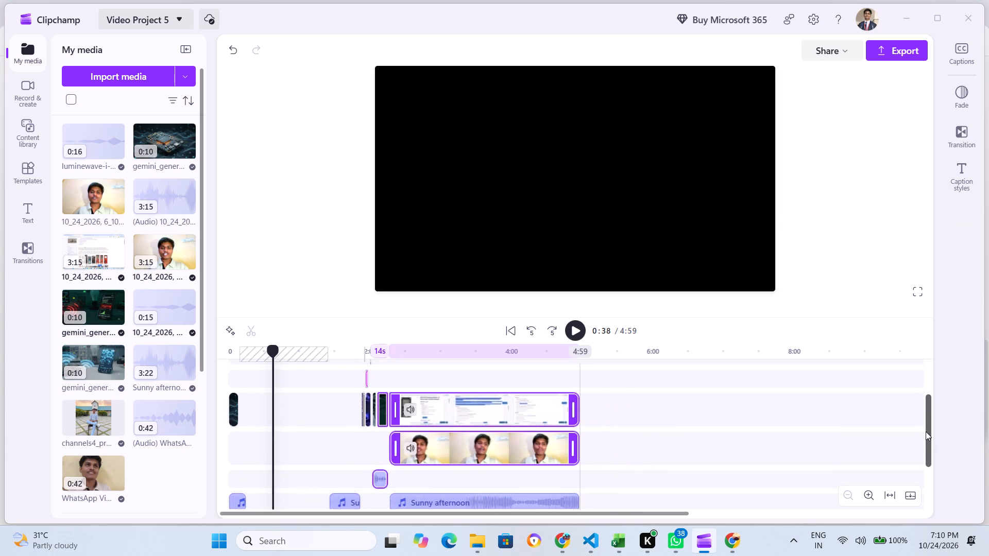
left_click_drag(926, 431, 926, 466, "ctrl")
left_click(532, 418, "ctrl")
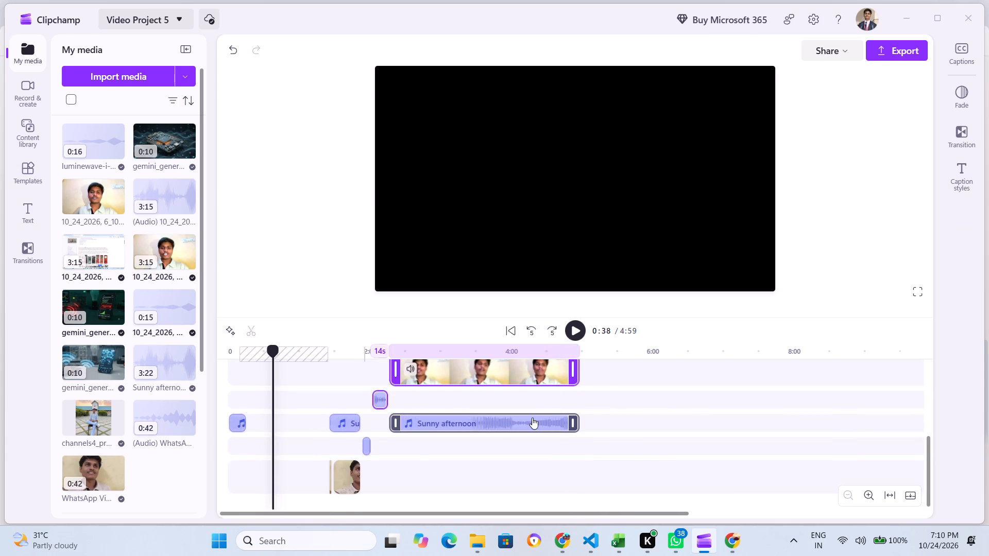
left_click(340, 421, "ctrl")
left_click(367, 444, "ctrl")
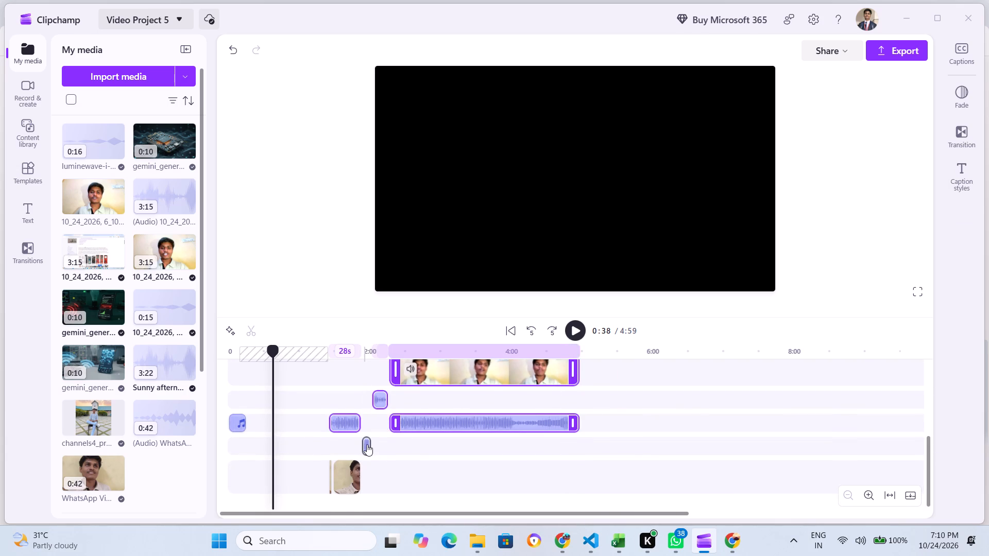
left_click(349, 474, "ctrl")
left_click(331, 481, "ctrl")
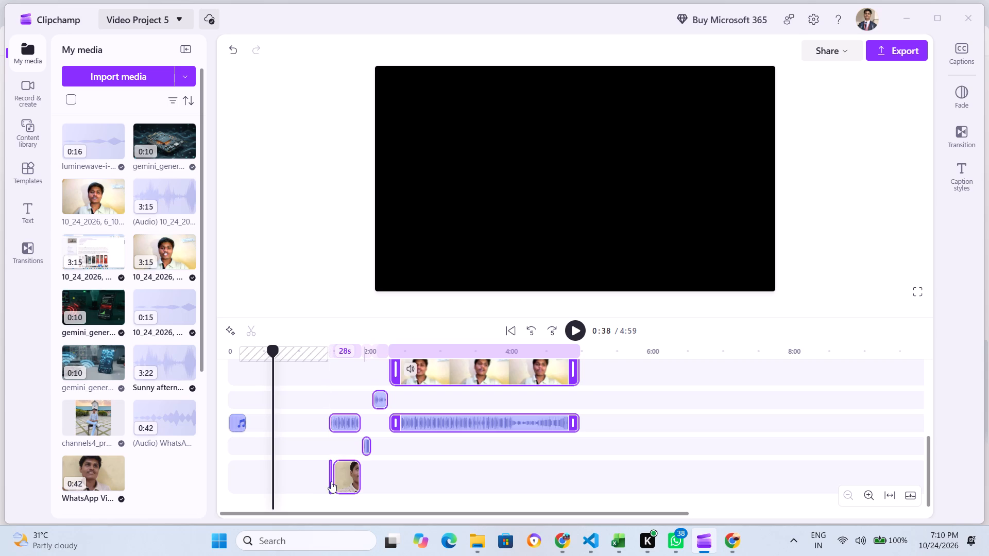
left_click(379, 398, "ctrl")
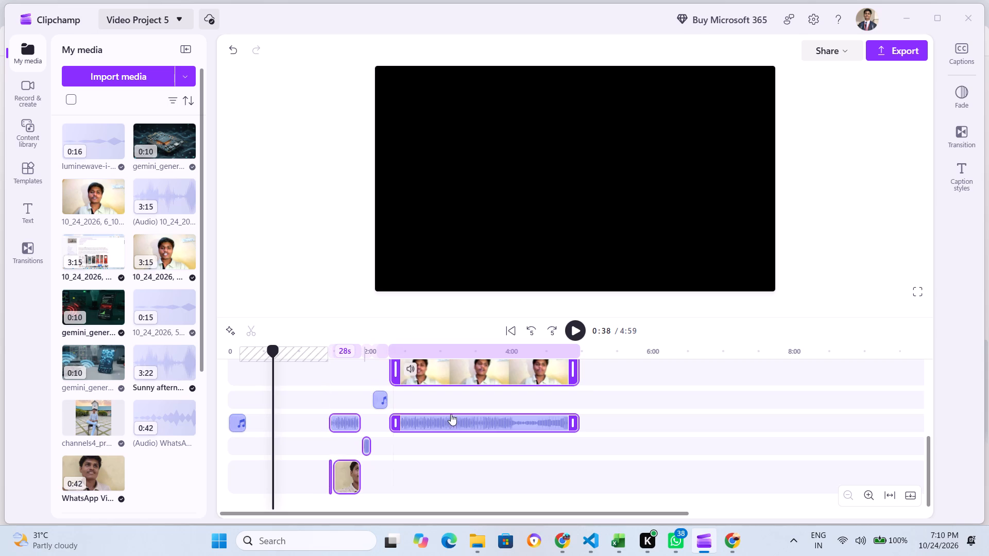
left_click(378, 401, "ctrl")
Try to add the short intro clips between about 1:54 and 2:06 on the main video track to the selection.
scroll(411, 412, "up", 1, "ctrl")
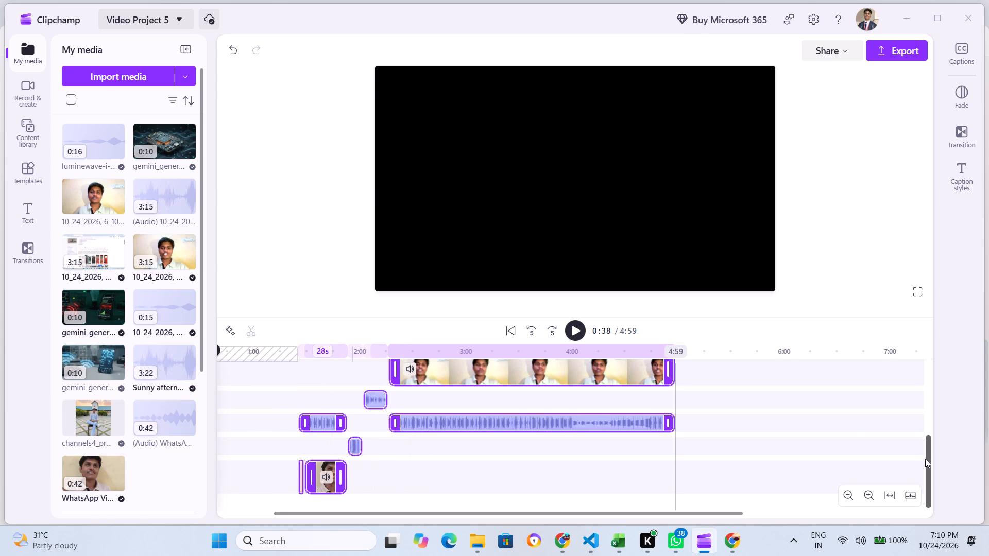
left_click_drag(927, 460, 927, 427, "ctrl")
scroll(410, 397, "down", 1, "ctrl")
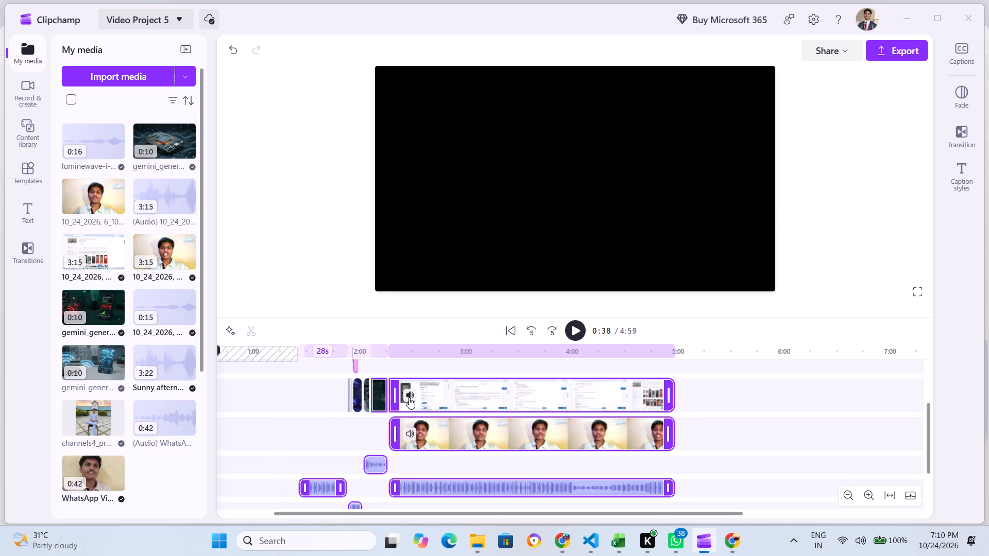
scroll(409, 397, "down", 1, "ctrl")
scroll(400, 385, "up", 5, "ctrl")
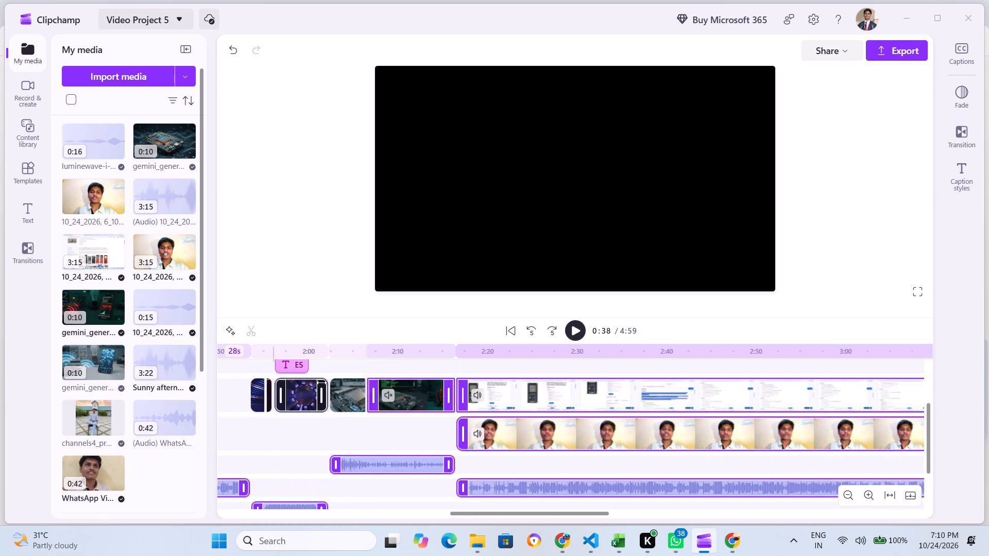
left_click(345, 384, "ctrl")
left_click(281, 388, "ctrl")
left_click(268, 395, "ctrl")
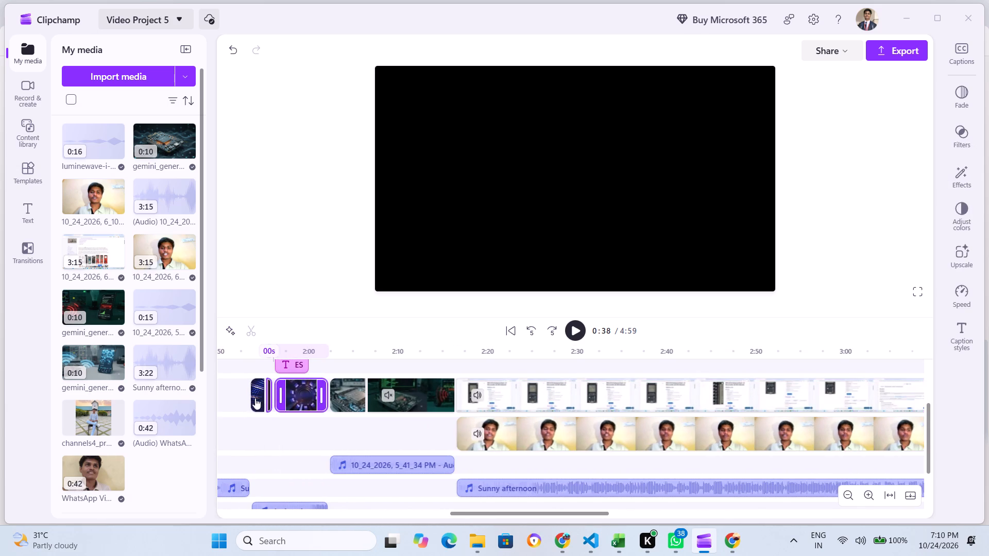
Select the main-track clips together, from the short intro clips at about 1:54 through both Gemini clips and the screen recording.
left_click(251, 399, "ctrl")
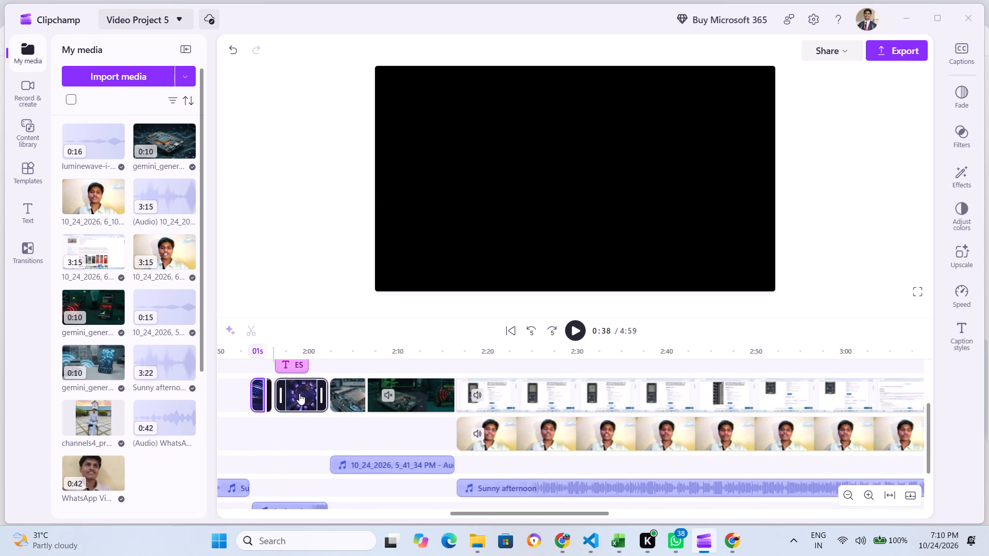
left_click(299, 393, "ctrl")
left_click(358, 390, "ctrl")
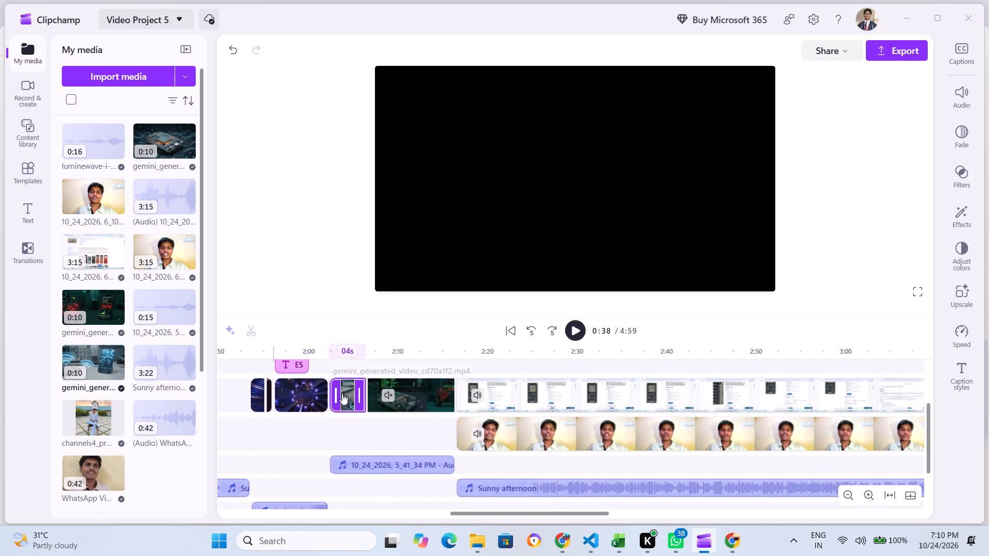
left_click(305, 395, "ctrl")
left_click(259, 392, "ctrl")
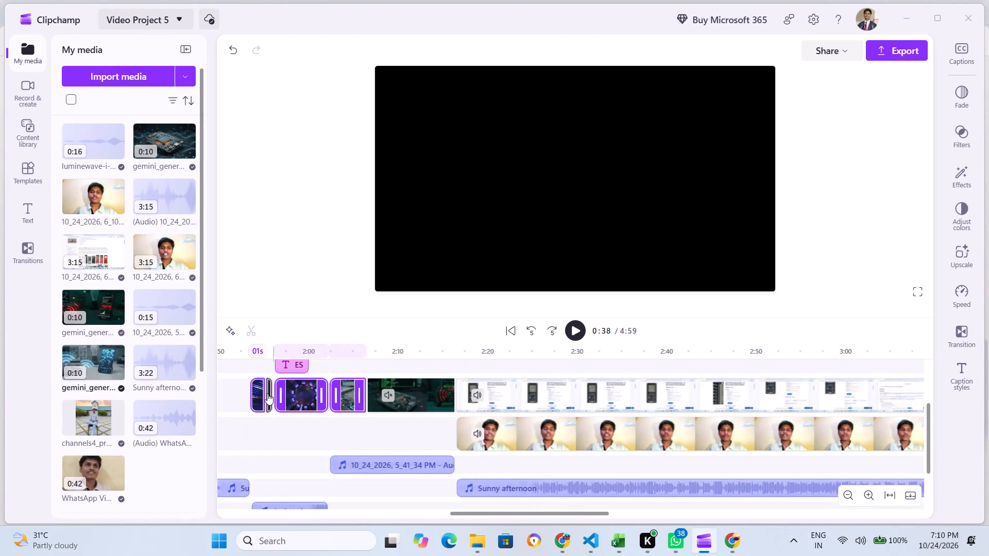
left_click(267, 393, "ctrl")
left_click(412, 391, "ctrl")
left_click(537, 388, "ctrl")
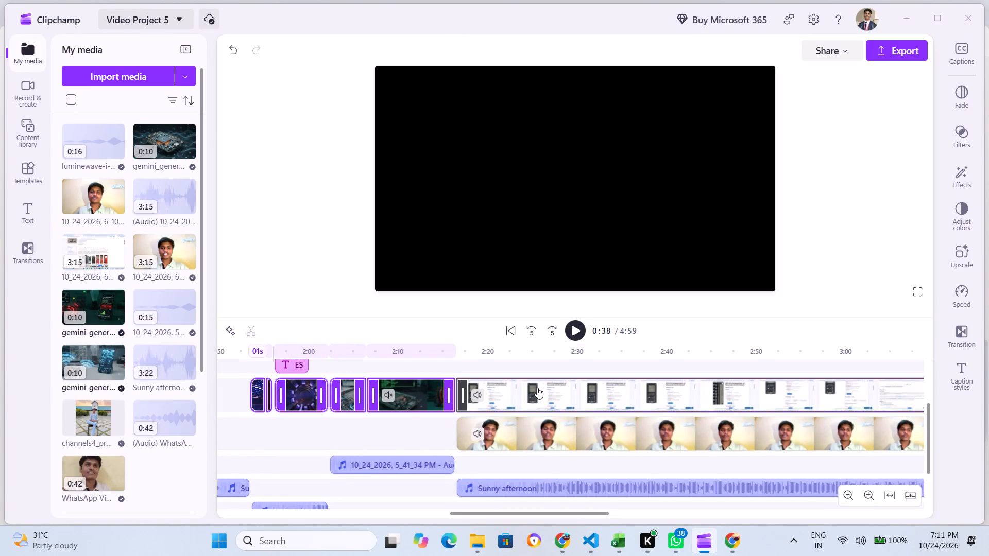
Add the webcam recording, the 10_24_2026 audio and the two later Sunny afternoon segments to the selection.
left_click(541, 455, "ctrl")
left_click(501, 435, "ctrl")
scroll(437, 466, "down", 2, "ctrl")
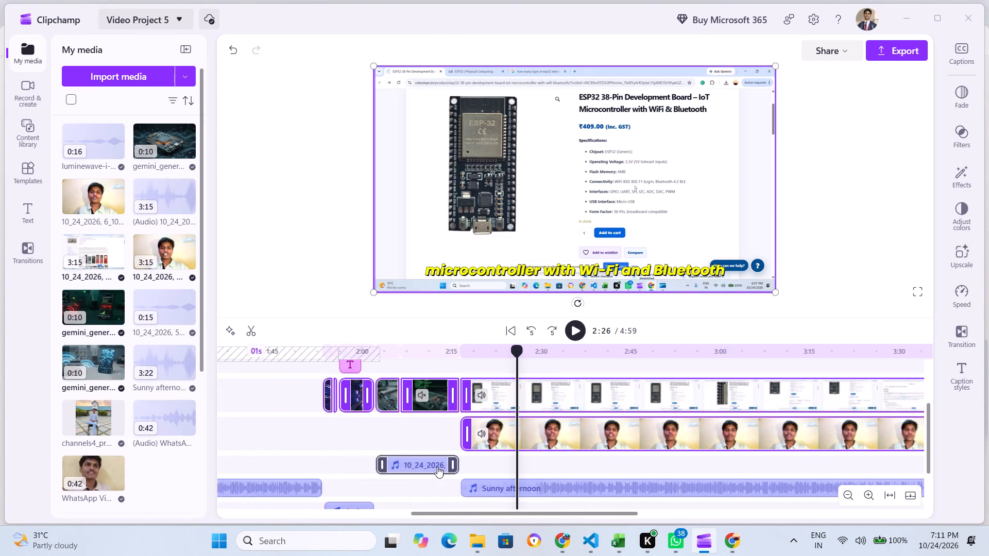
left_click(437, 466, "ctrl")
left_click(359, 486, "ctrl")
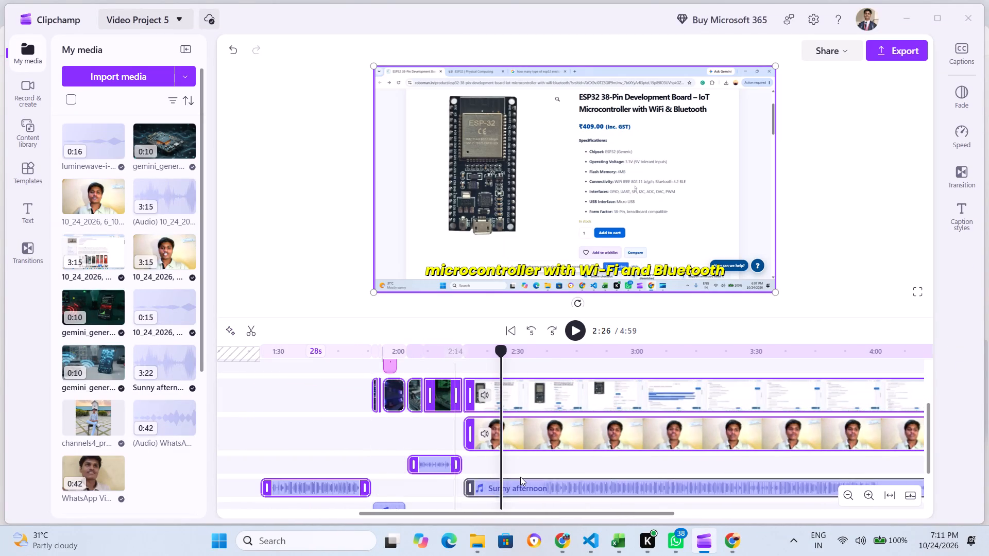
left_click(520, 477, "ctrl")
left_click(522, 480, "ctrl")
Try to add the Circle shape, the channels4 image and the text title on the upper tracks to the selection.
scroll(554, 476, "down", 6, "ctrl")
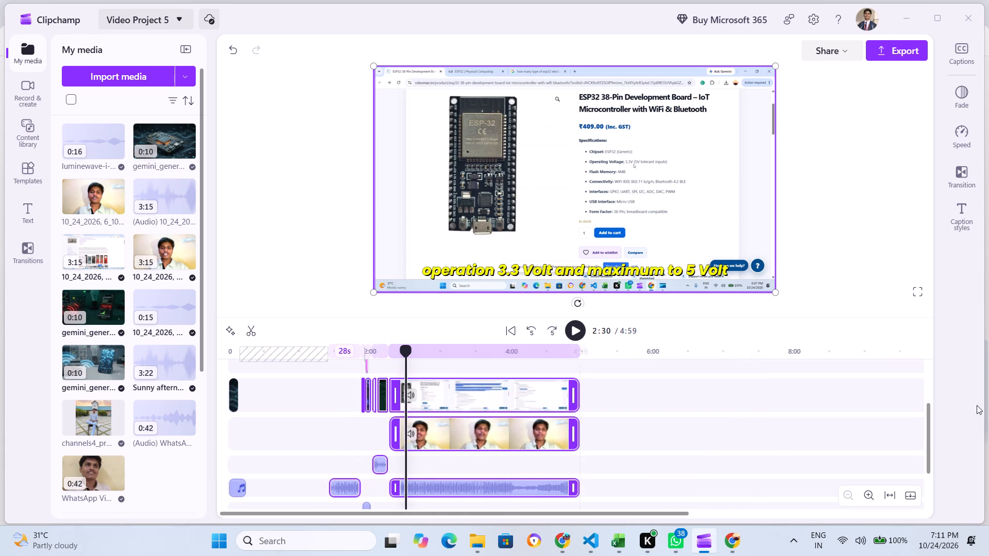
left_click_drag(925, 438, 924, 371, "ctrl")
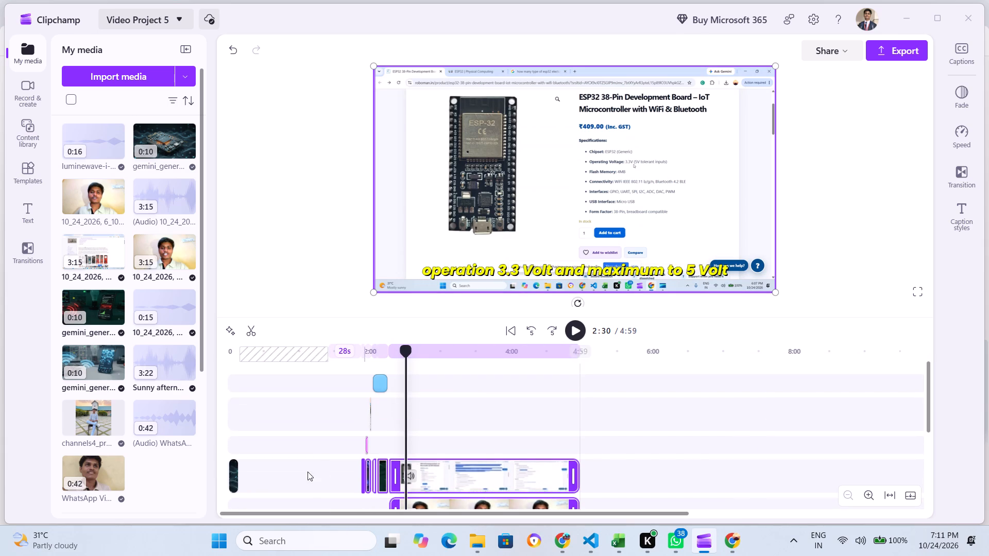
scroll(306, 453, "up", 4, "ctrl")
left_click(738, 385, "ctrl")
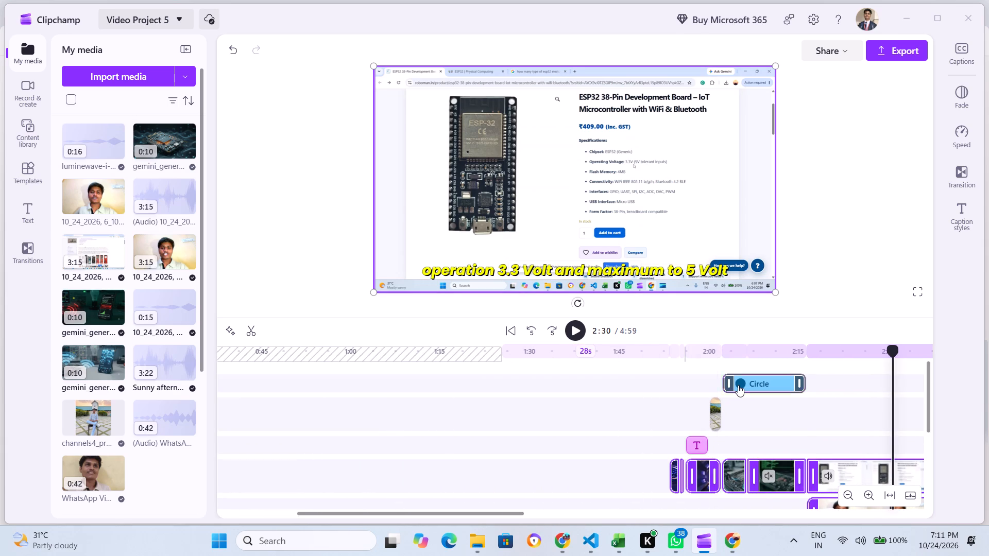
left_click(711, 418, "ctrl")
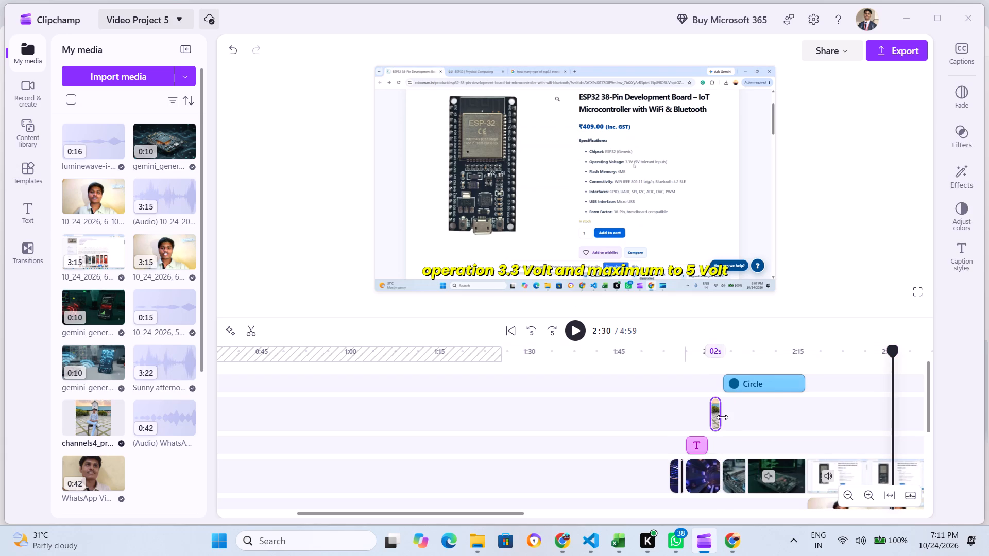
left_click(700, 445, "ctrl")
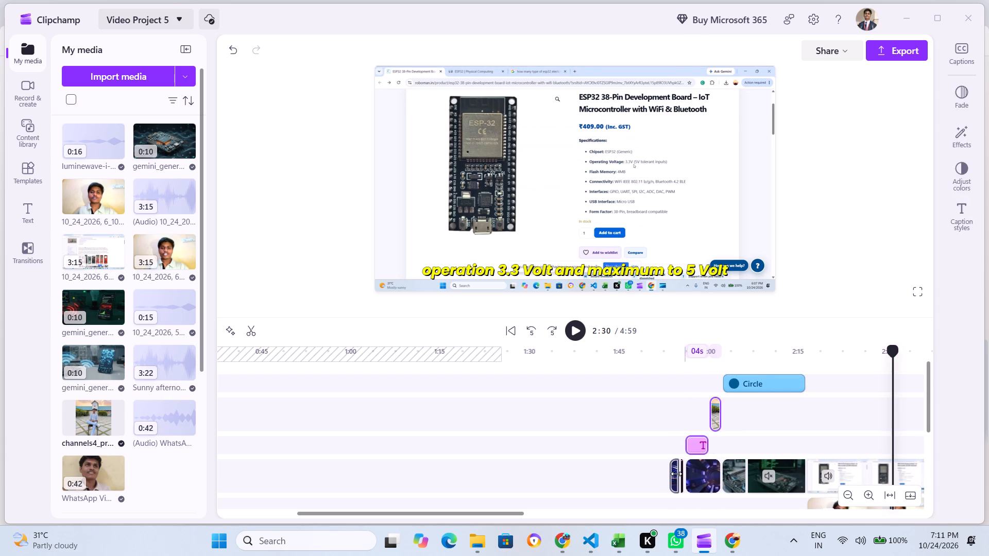
Select the three short intro clips, the text title, the channels4 image, the Circle shape and the two Gemini clips after 2:00.
left_click(676, 474, "ctrl")
left_click(683, 473, "ctrl")
left_click(707, 470, "ctrl")
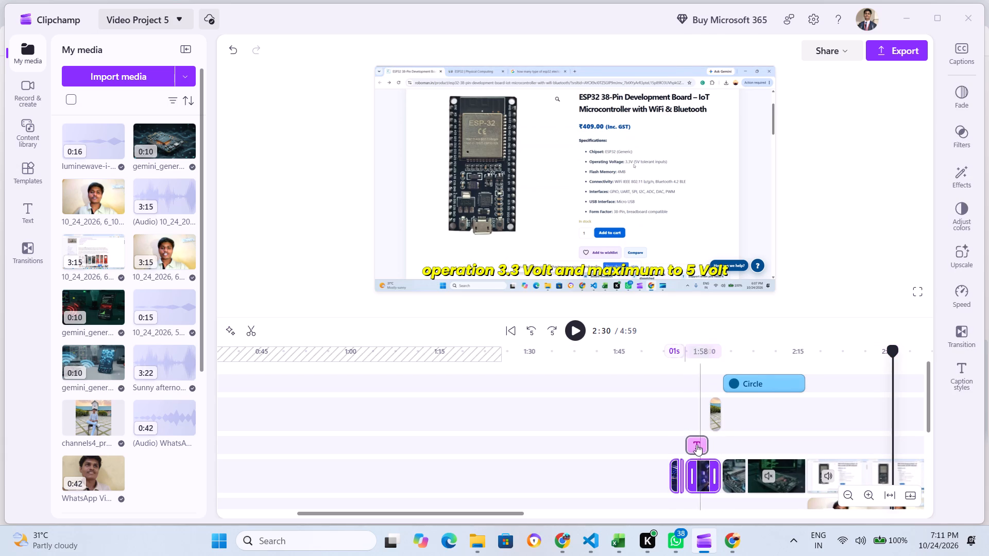
left_click(696, 439, "ctrl")
left_click(715, 416, "ctrl")
left_click(749, 380, "ctrl")
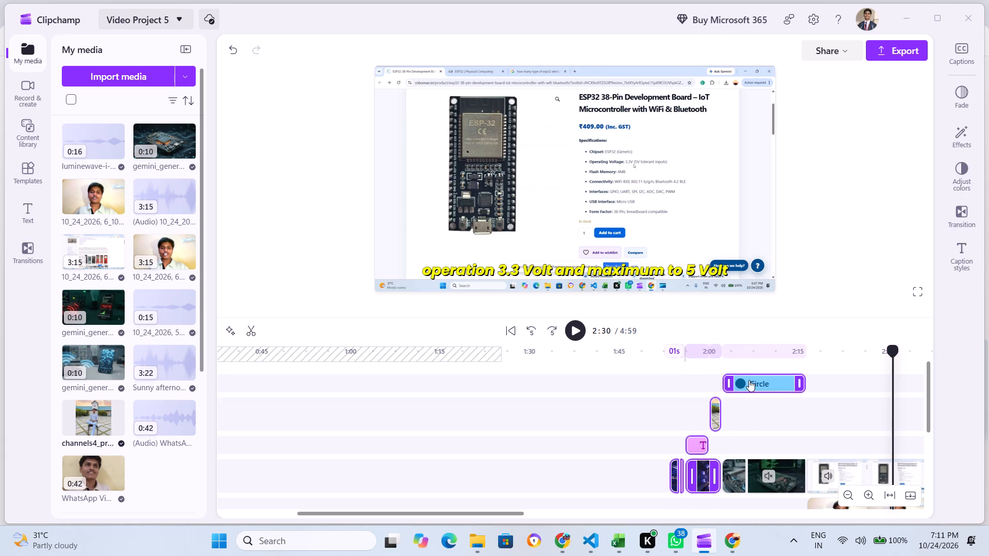
left_click(732, 473, "ctrl")
left_click(782, 473, "ctrl")
Add the screen recording, the webcam recording, the 10_24_2026 audio and the two later Sunny afternoon segments to the selection.
scroll(883, 459, "down", 1, "ctrl")
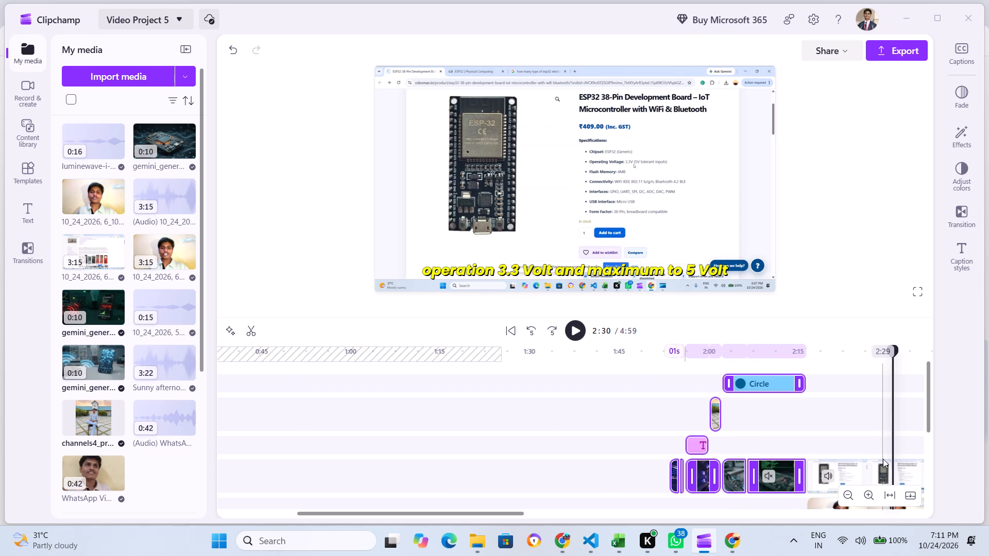
scroll(883, 459, "down", 1, "ctrl")
scroll(720, 478, "down", 1, "ctrl")
left_click(633, 475, "ctrl")
scroll(633, 475, "down", 1, "ctrl")
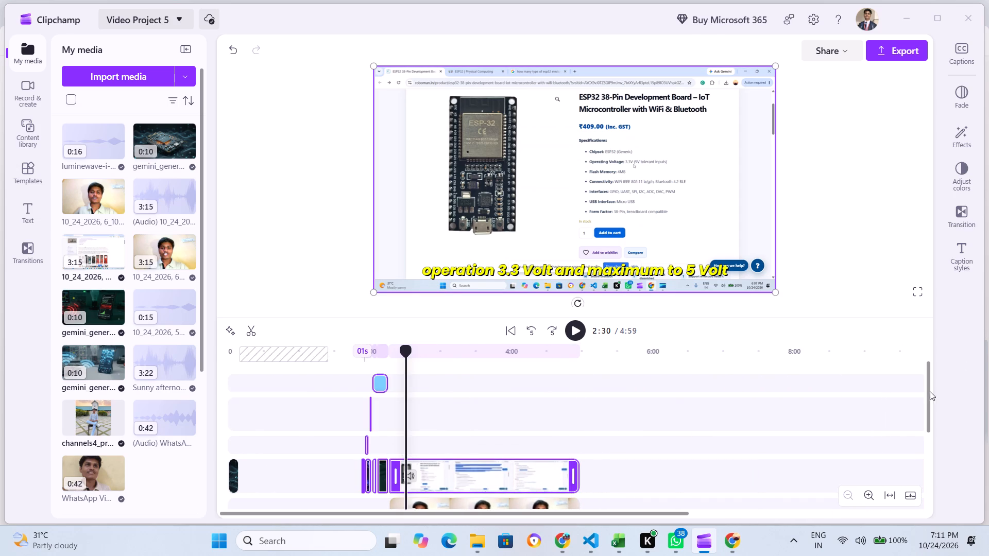
left_click_drag(927, 395, 922, 451, "ctrl")
left_click(484, 401, "ctrl")
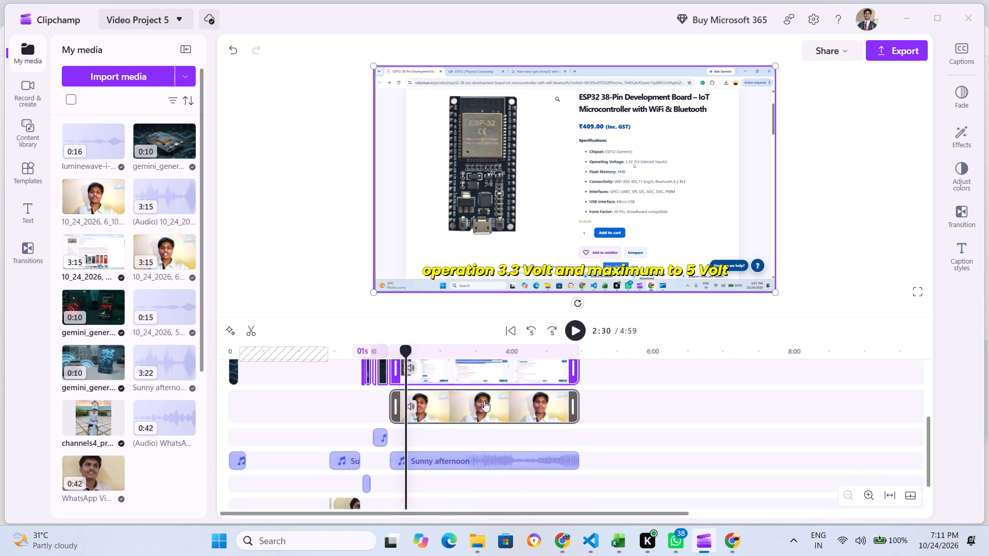
left_click(379, 439, "ctrl")
left_click(344, 456, "ctrl")
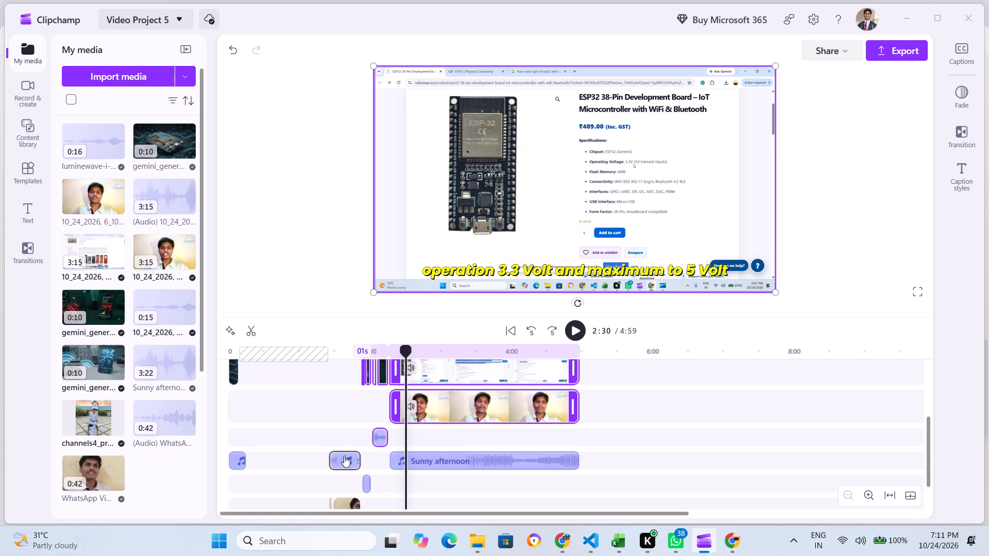
left_click(452, 456, "ctrl")
Add the short audio near 2:00 and both WhatsApp video pieces on the lowest track to the selection.
left_click(366, 487, "ctrl")
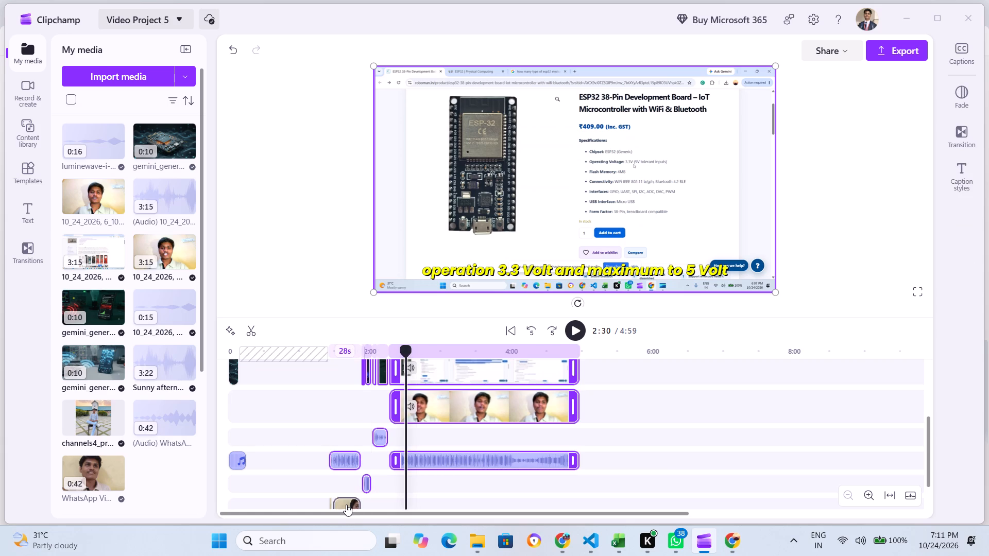
left_click(346, 505, "ctrl")
scroll(389, 418, "down", 3, "ctrl")
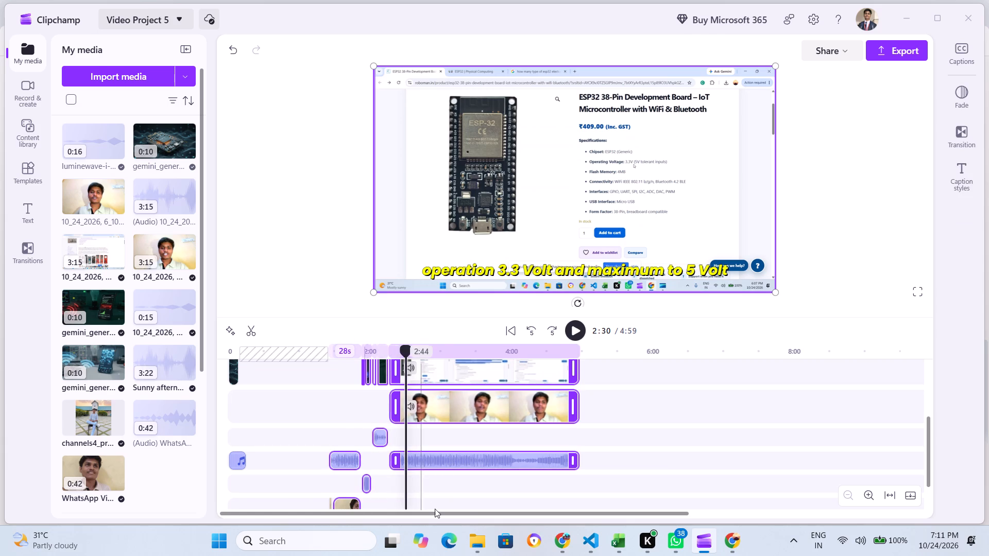
left_click_drag(931, 449, 927, 482, "ctrl")
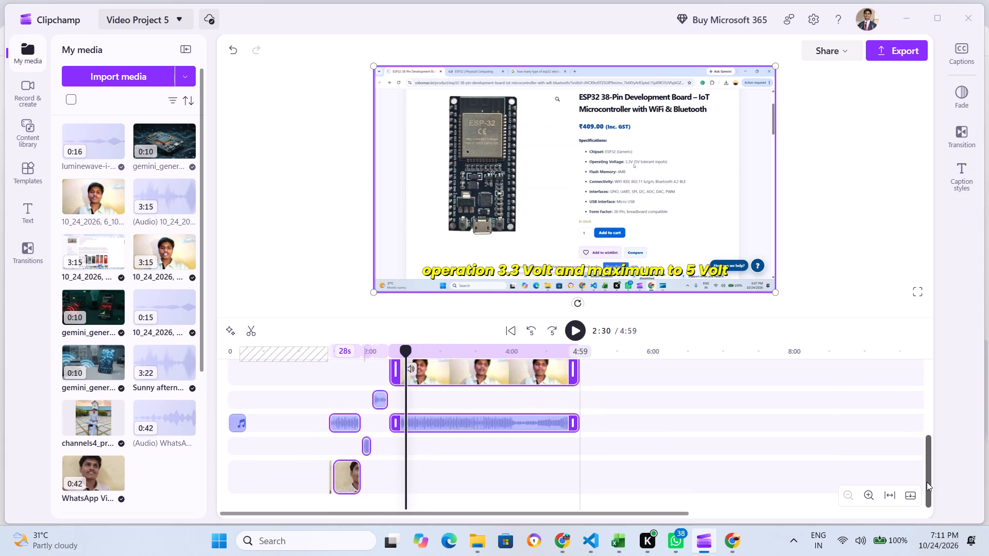
left_click_drag(927, 482, 918, 487, "ctrl")
scroll(382, 421, "up", 1, "ctrl")
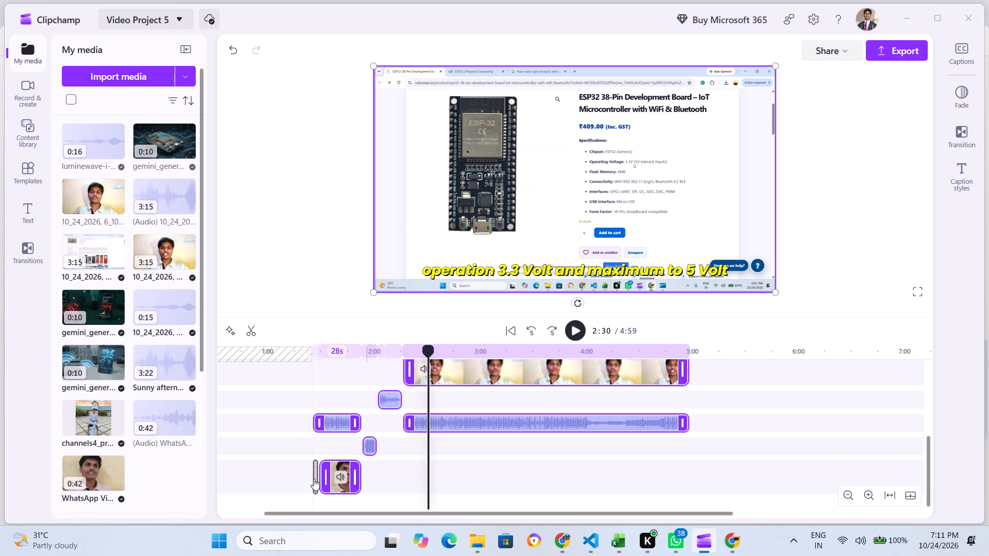
left_click(314, 479, "ctrl")
scroll(384, 408, "up", 3, "ctrl")
scroll(384, 408, "down", 5, "ctrl")
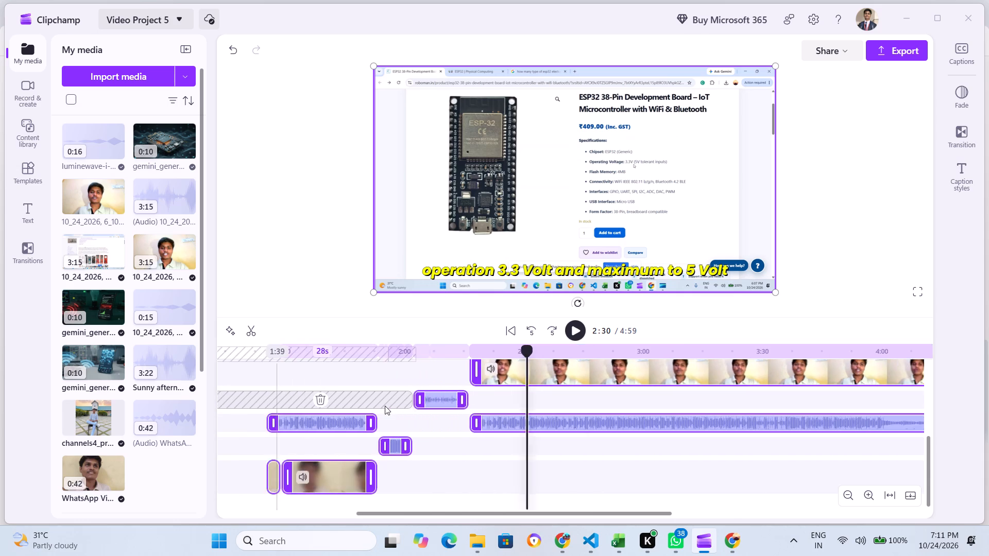
scroll(424, 407, "down", 4, "ctrl")
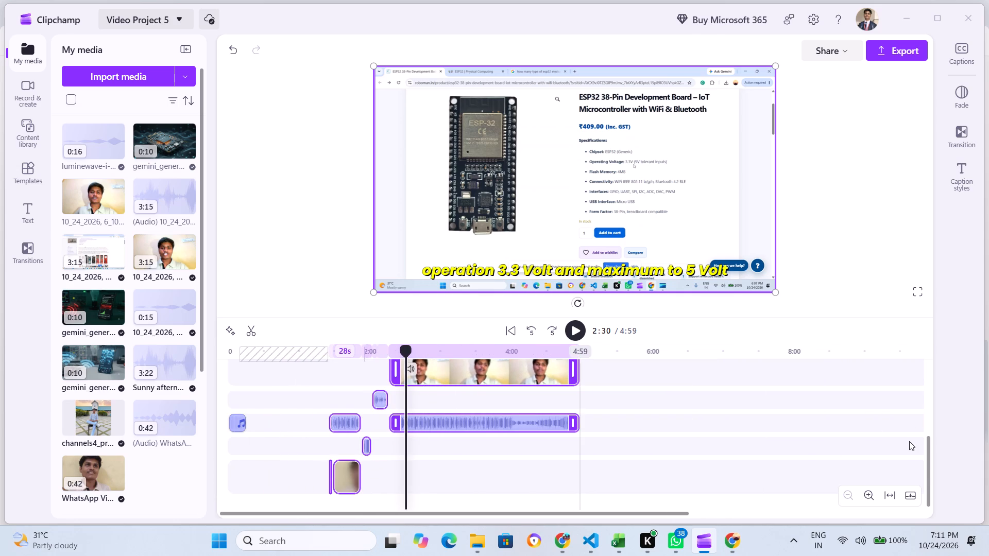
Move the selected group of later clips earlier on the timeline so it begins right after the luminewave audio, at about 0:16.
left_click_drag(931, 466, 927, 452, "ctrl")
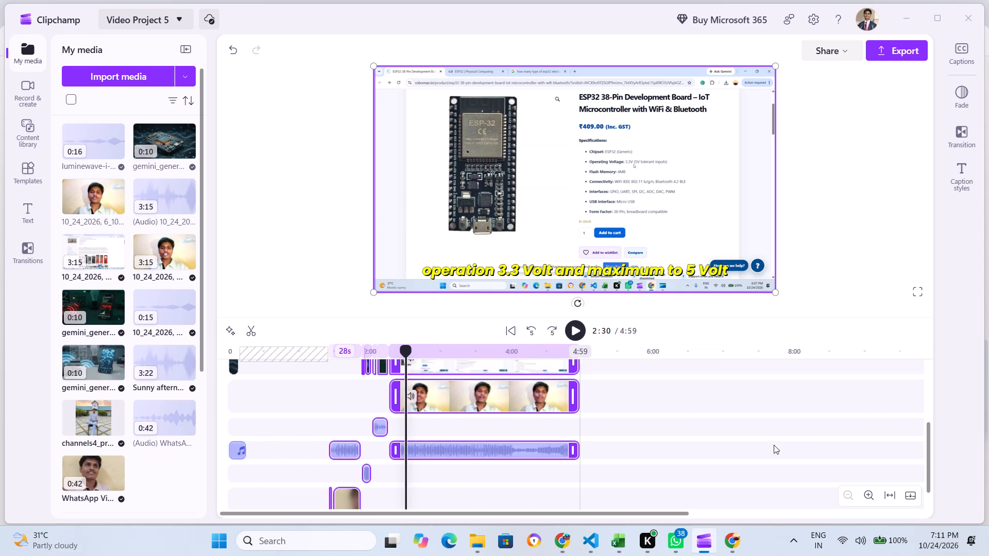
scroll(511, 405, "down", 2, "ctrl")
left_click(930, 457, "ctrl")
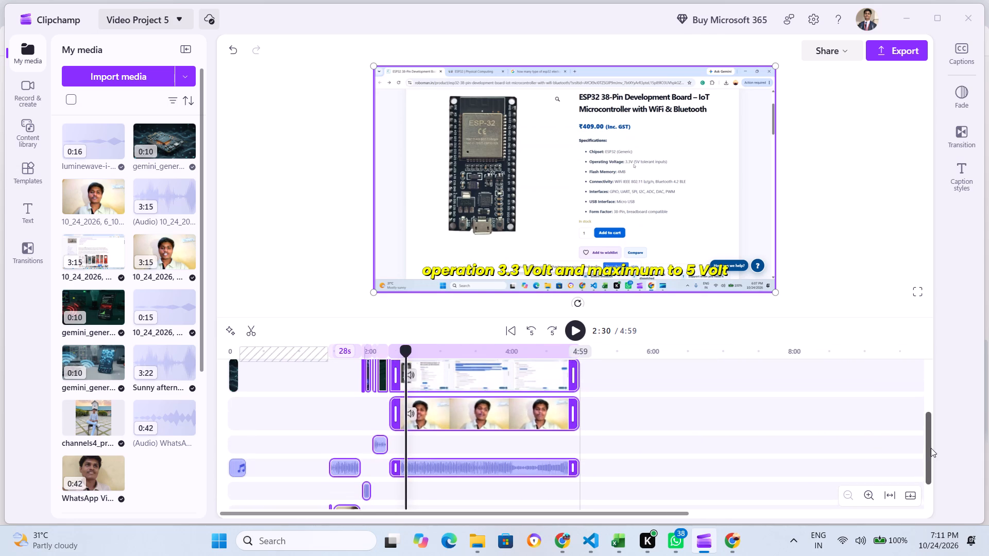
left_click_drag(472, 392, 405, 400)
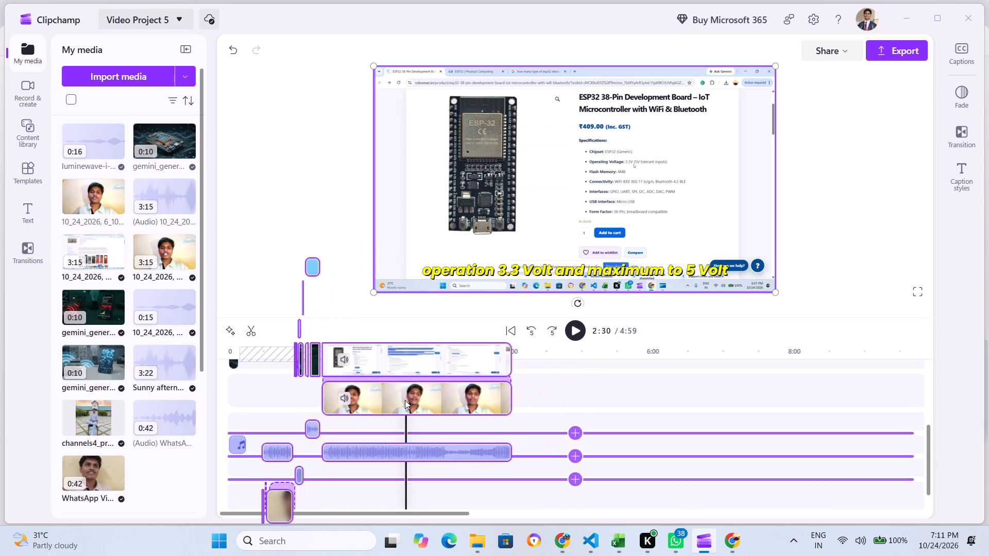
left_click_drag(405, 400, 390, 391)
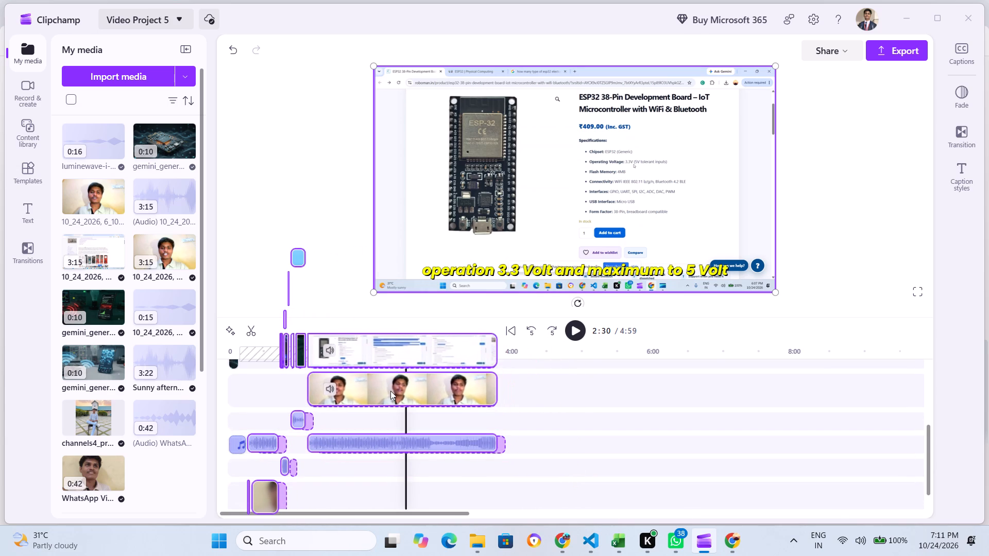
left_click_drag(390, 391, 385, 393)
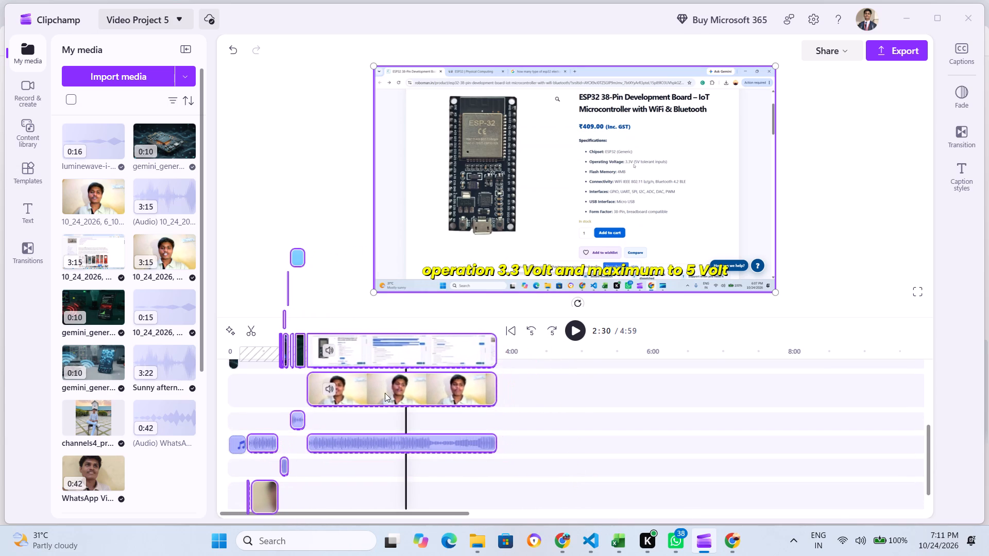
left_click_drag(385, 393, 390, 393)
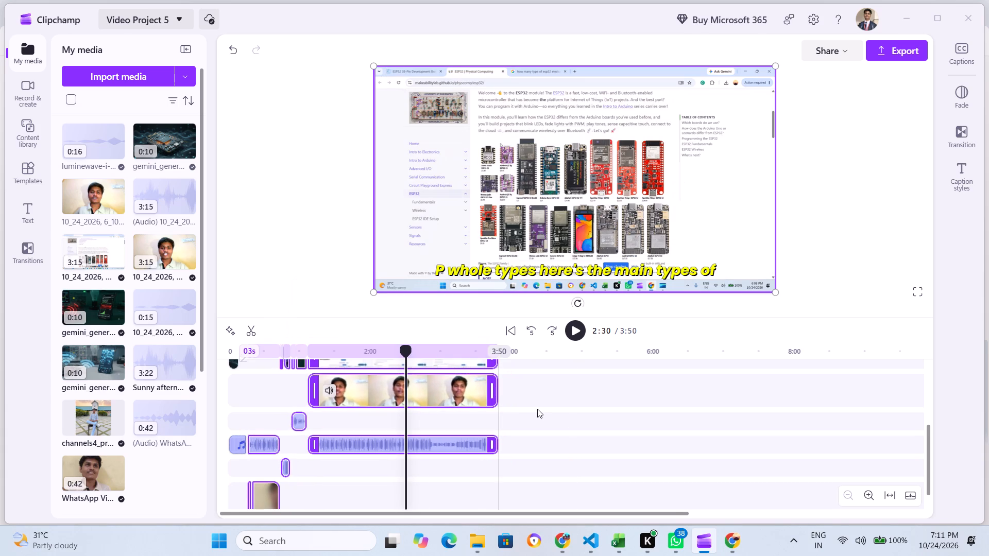
Play the video from the start to review the new opening and the end of the Gemini clip against the luminewave audio.
scroll(537, 409, "up", 1)
left_click_drag(404, 351, 205, 366)
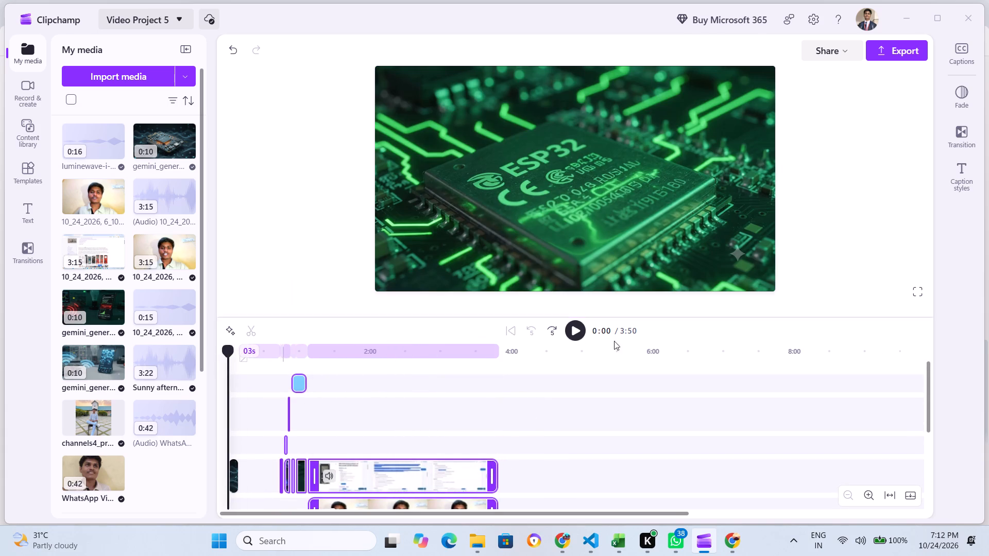
left_click(575, 327)
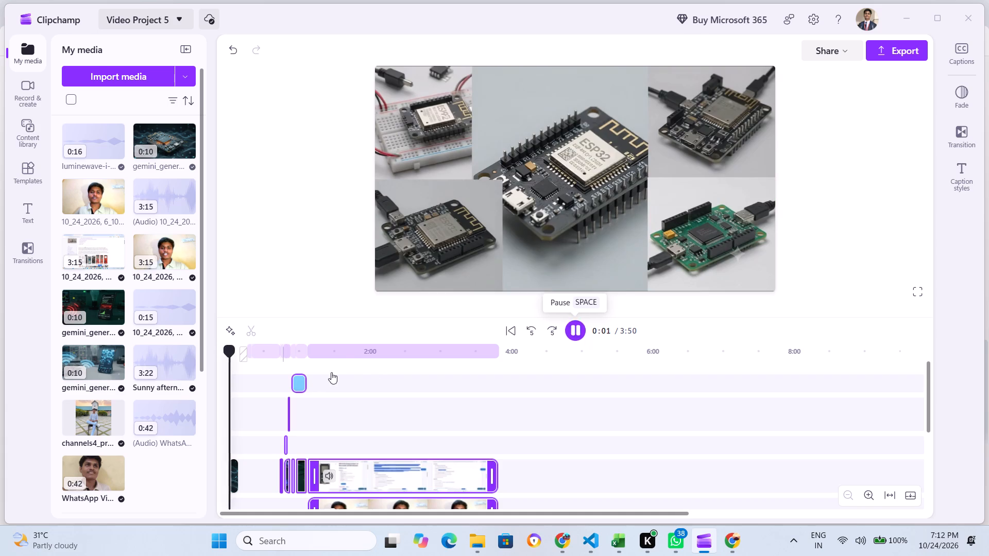
scroll(303, 379, "down", 1)
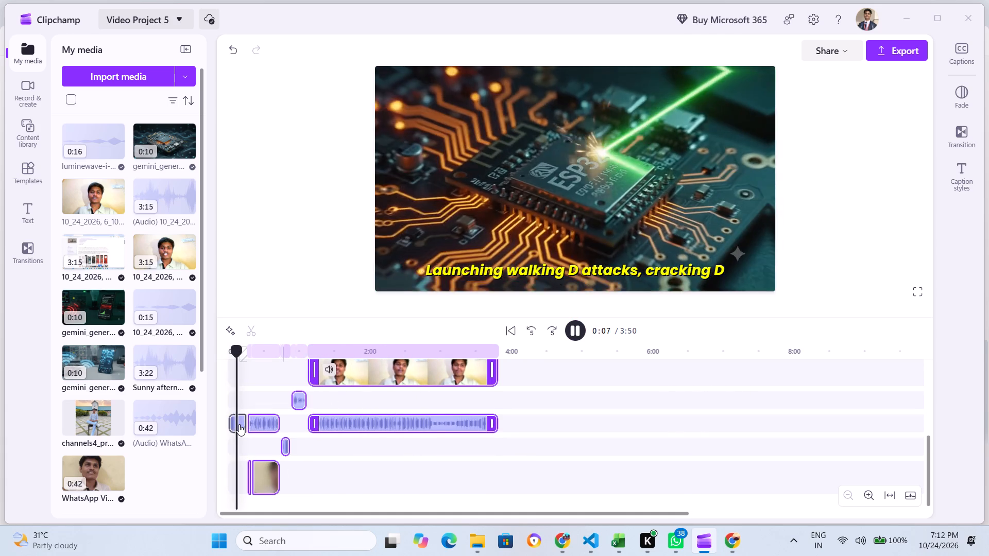
scroll(318, 413, "up", 1)
scroll(285, 439, "down", 1)
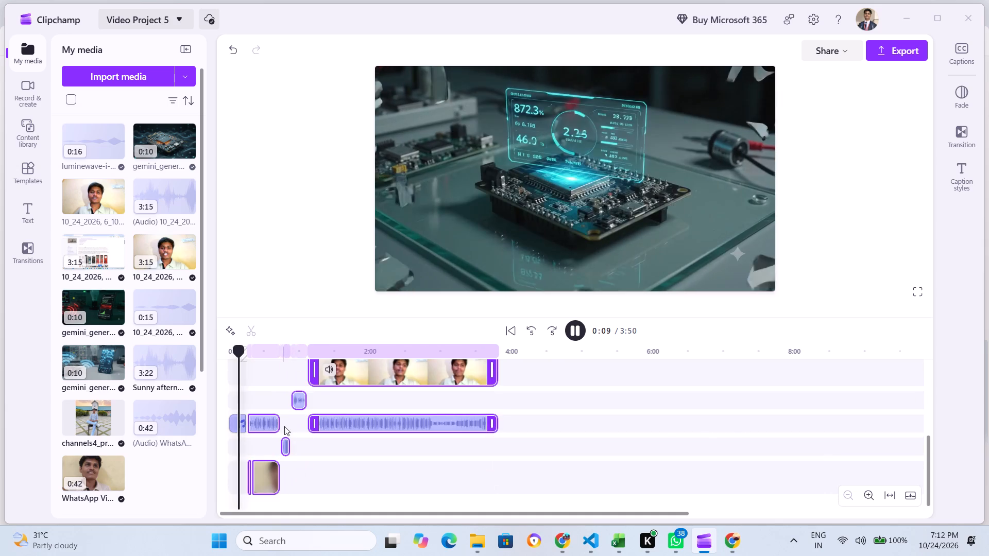
left_click(571, 331)
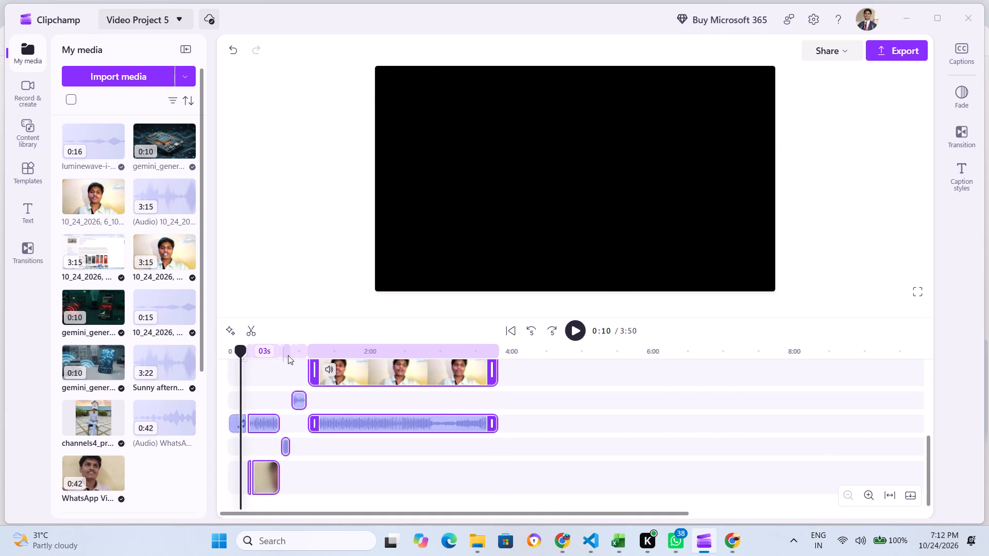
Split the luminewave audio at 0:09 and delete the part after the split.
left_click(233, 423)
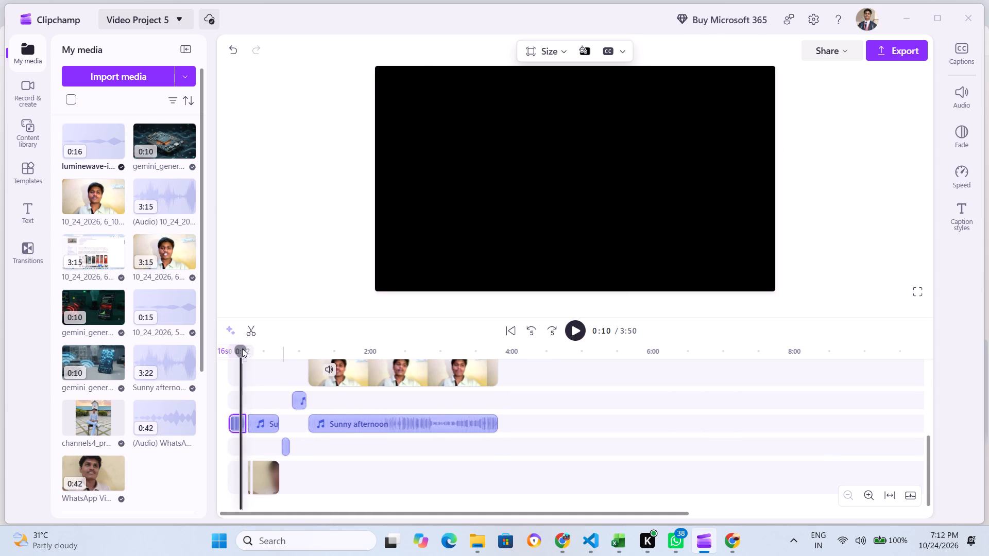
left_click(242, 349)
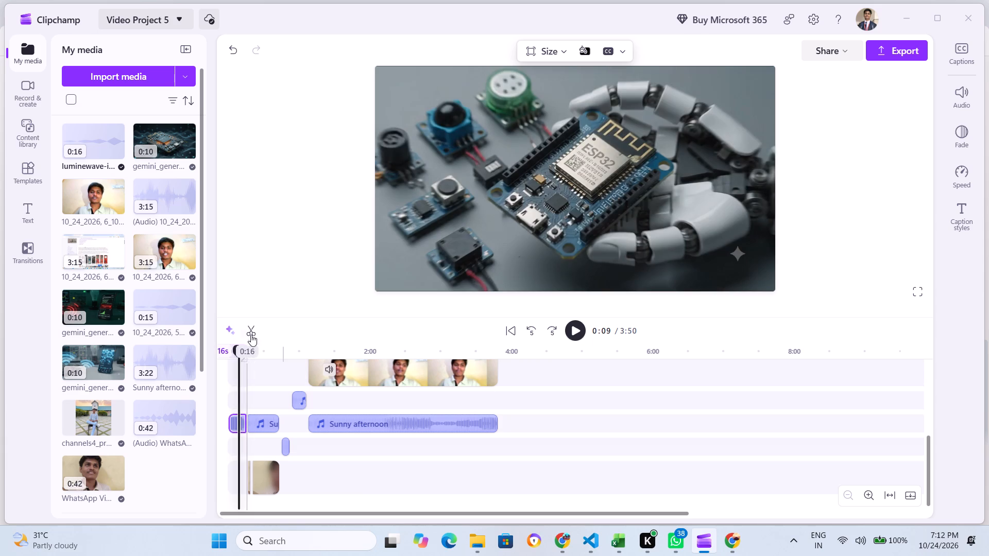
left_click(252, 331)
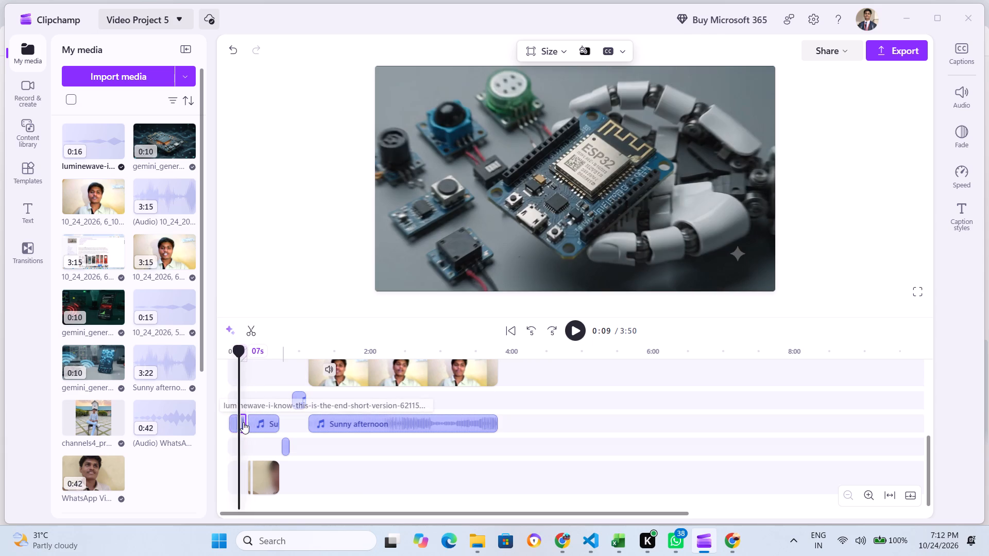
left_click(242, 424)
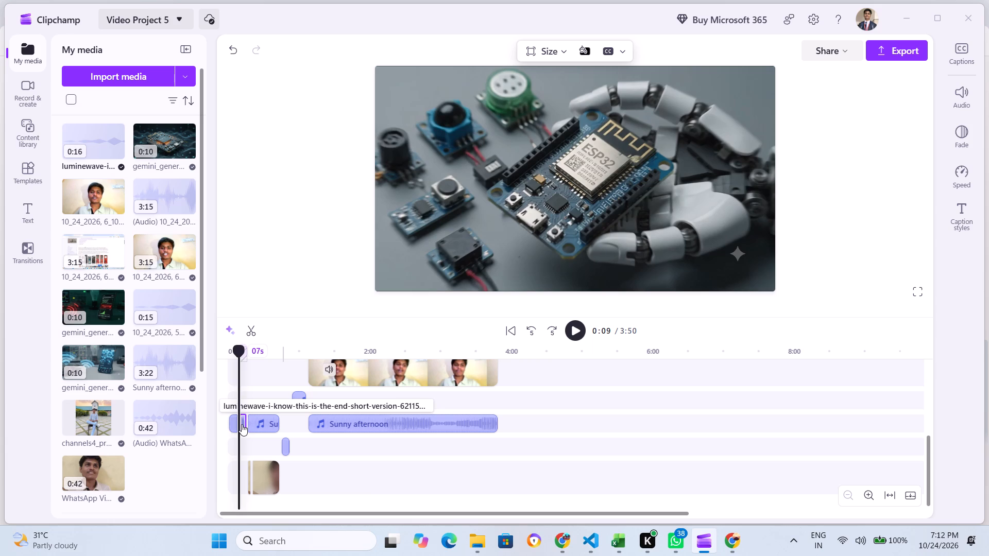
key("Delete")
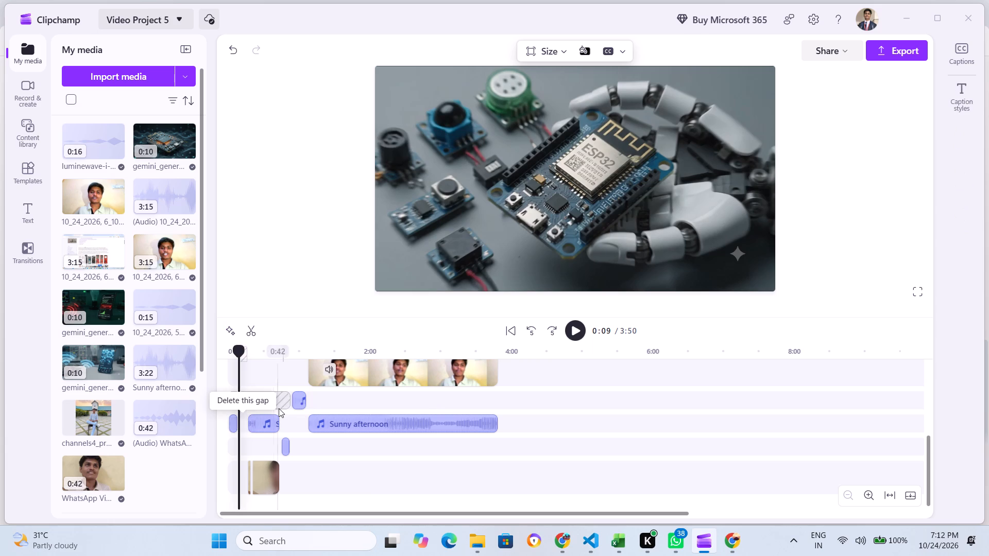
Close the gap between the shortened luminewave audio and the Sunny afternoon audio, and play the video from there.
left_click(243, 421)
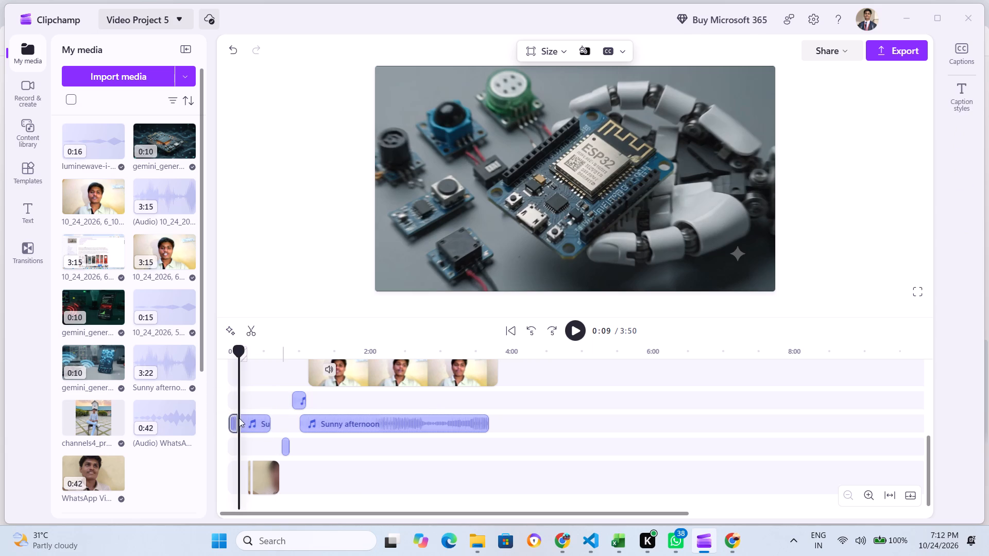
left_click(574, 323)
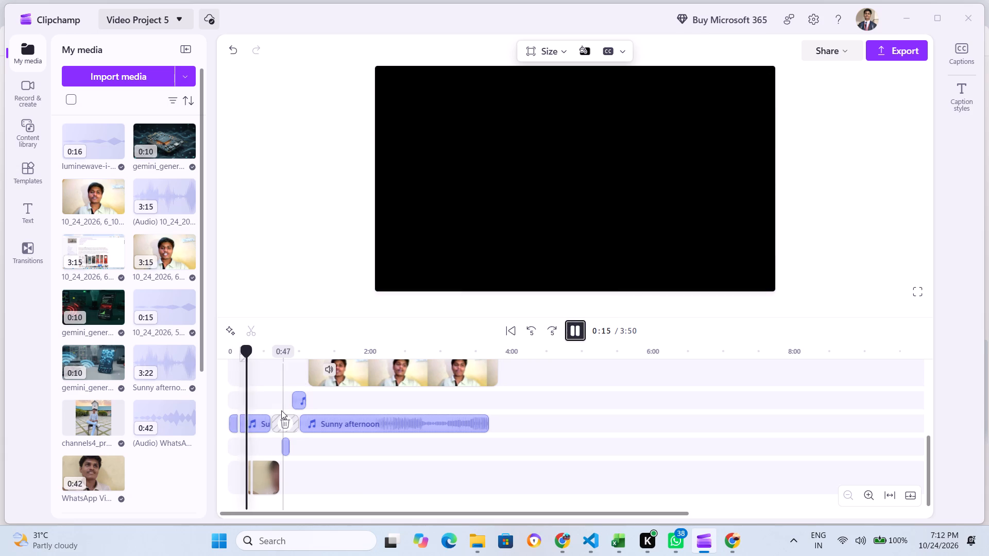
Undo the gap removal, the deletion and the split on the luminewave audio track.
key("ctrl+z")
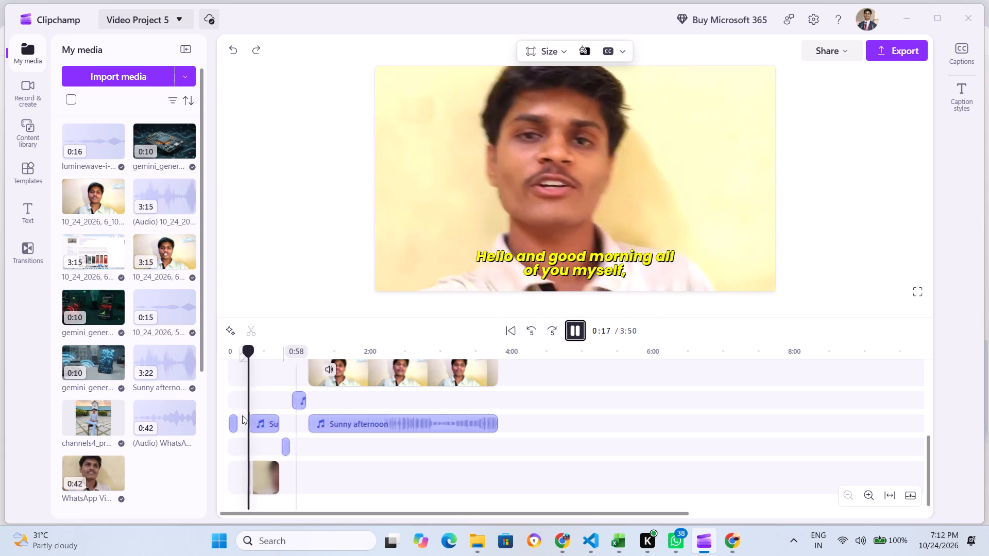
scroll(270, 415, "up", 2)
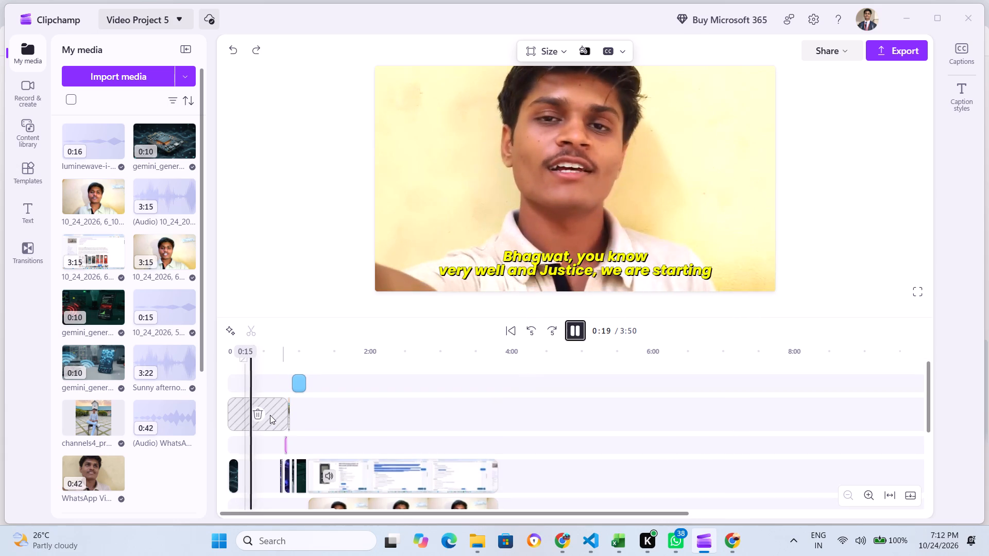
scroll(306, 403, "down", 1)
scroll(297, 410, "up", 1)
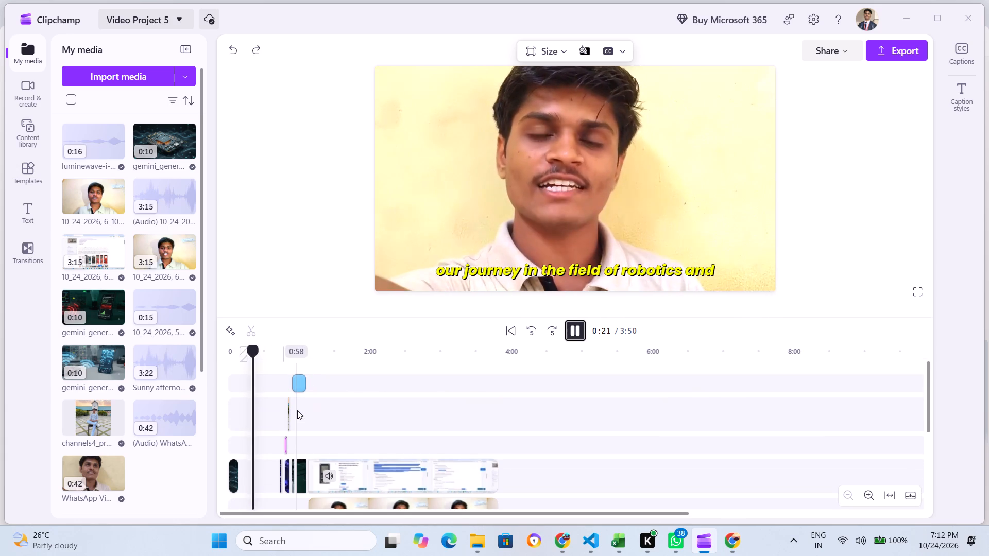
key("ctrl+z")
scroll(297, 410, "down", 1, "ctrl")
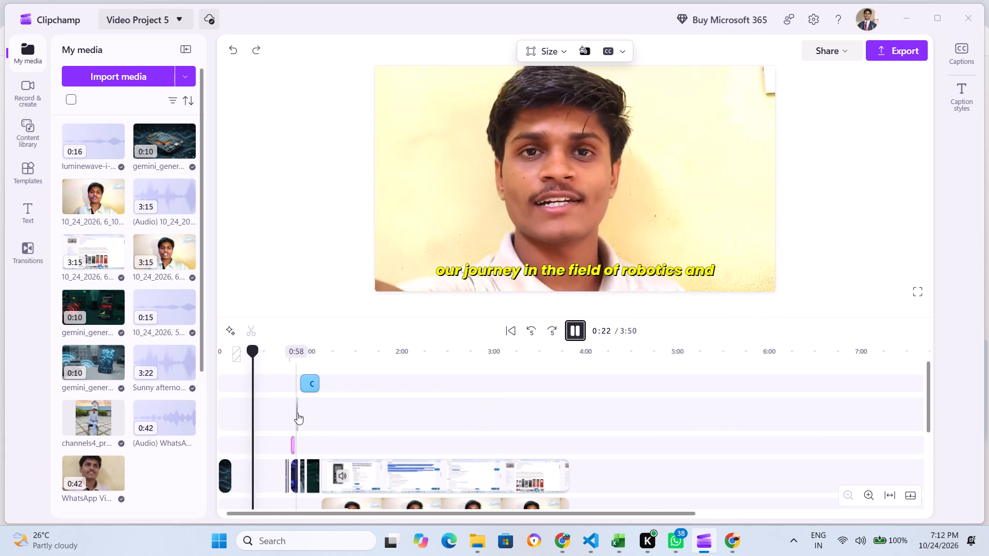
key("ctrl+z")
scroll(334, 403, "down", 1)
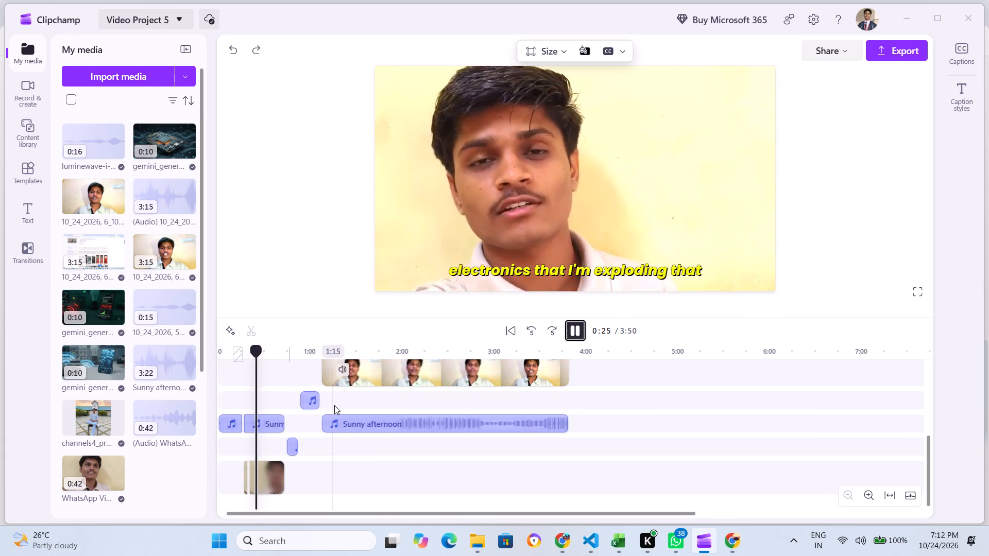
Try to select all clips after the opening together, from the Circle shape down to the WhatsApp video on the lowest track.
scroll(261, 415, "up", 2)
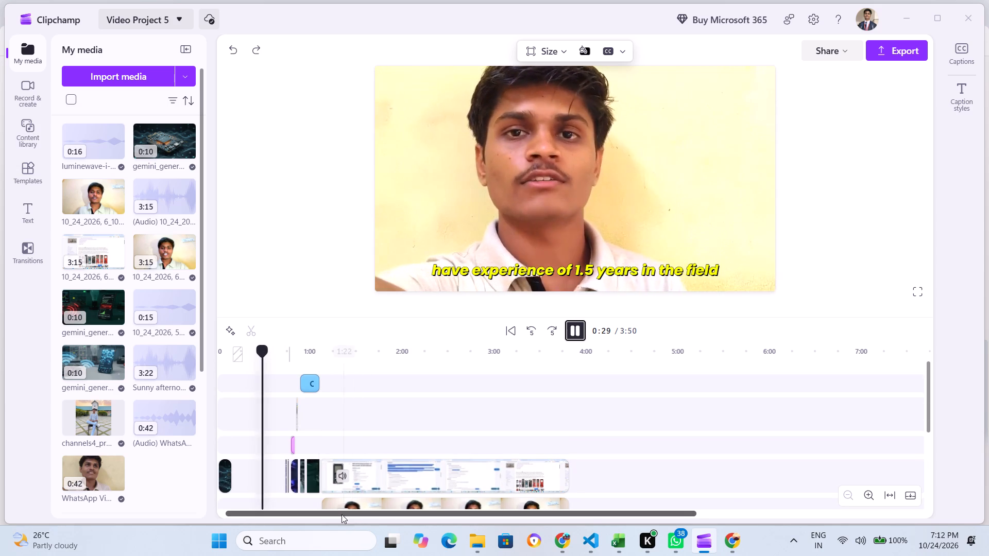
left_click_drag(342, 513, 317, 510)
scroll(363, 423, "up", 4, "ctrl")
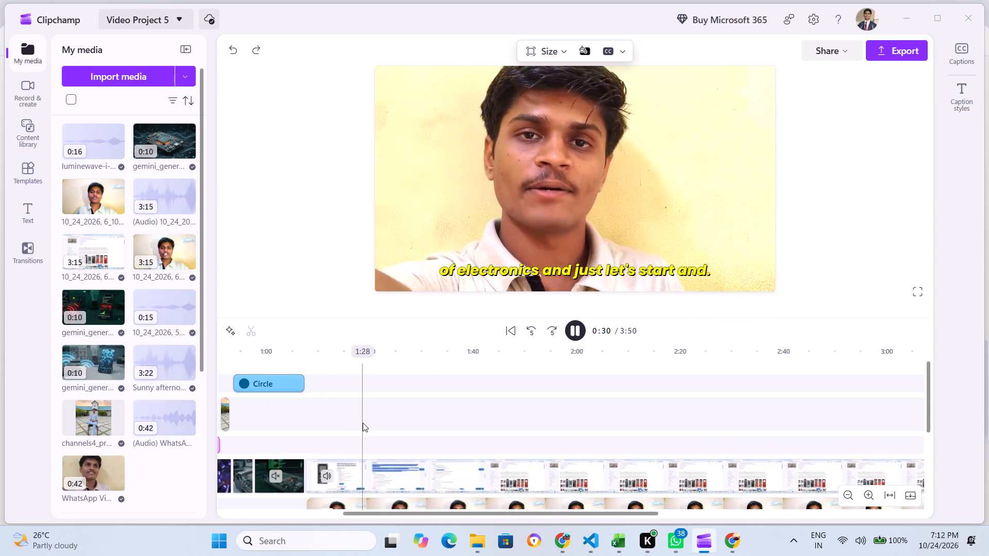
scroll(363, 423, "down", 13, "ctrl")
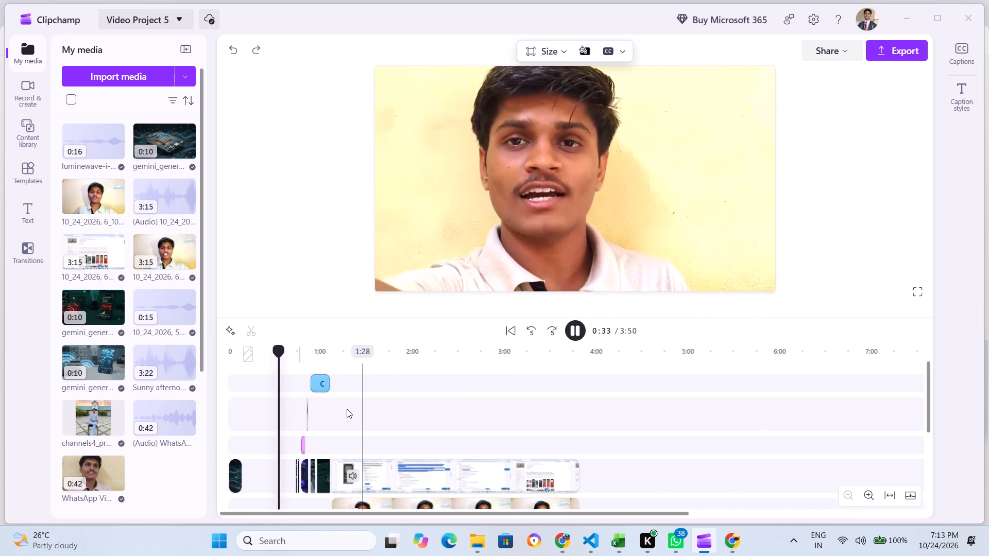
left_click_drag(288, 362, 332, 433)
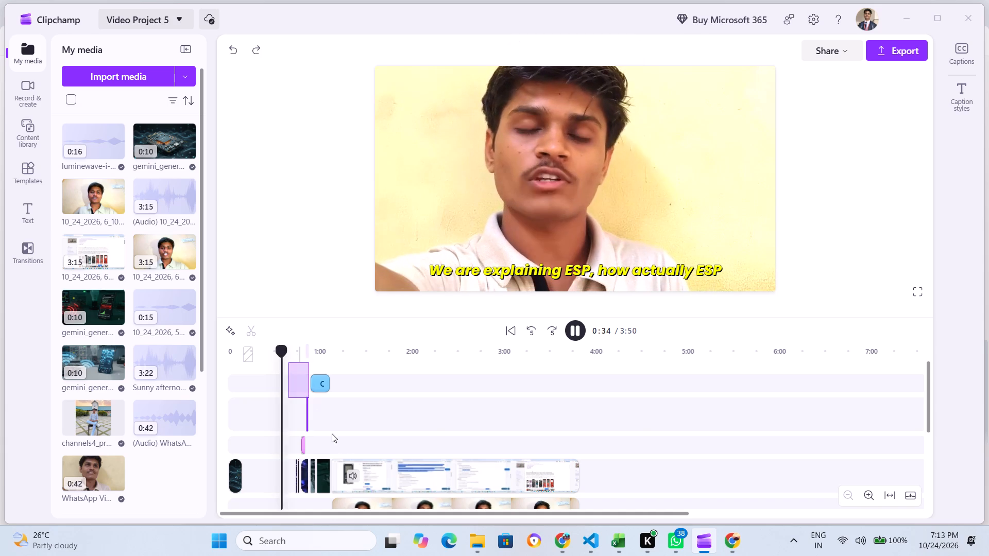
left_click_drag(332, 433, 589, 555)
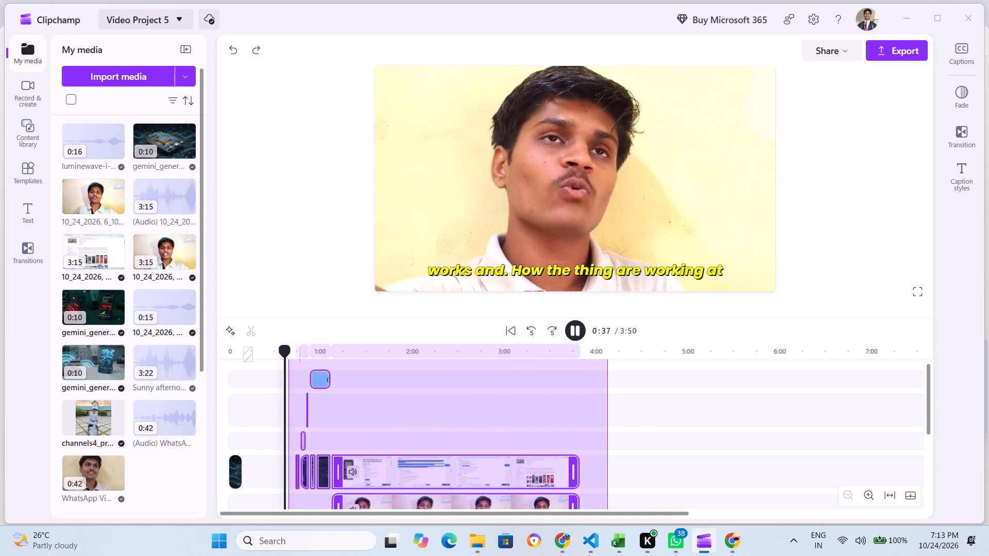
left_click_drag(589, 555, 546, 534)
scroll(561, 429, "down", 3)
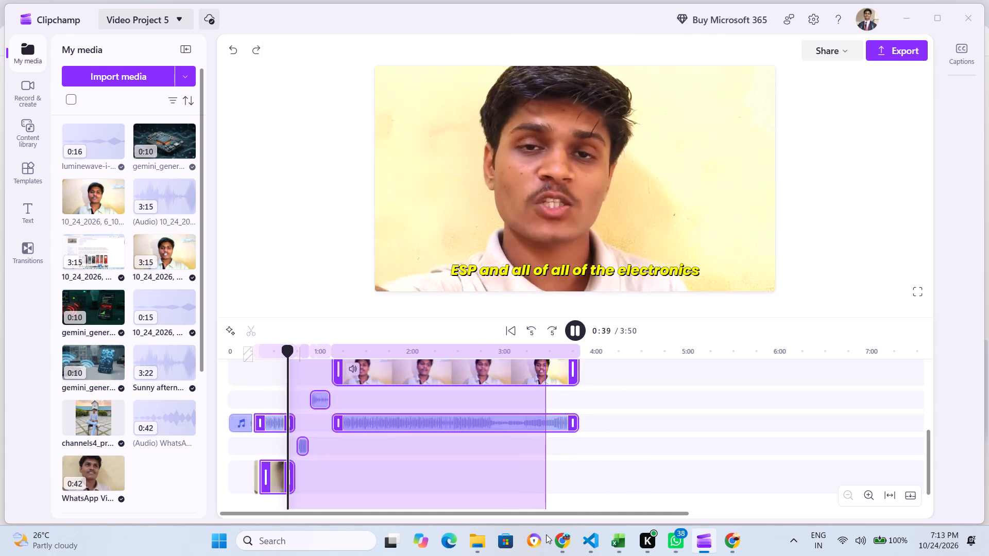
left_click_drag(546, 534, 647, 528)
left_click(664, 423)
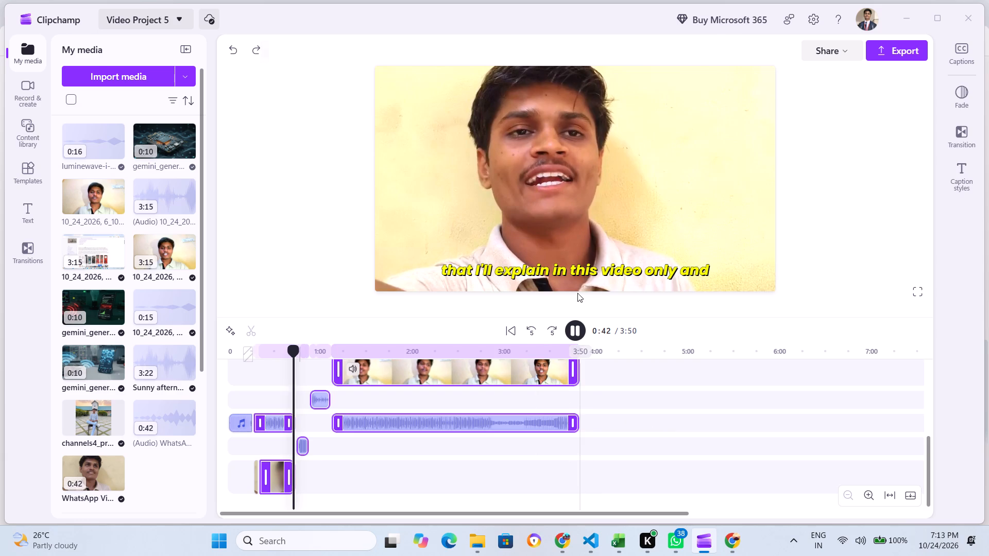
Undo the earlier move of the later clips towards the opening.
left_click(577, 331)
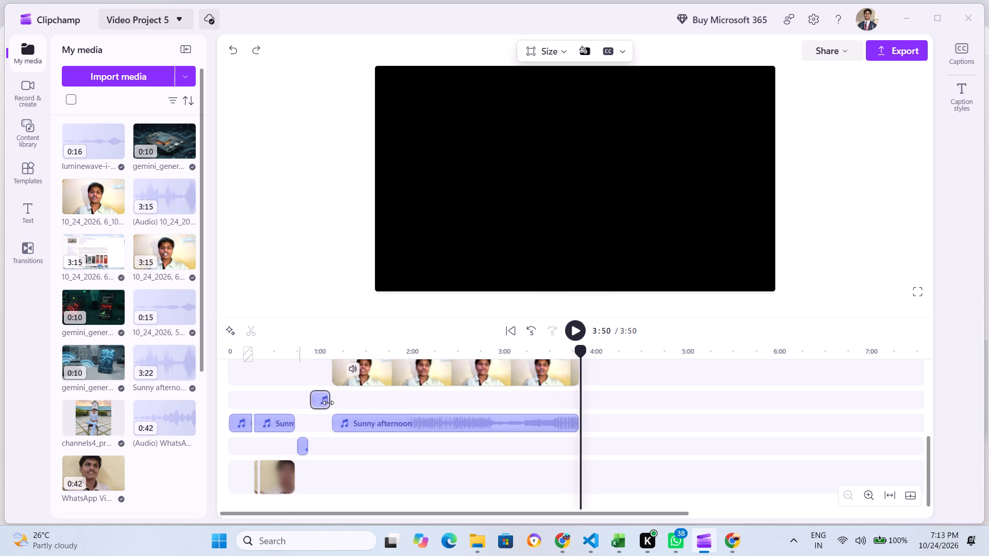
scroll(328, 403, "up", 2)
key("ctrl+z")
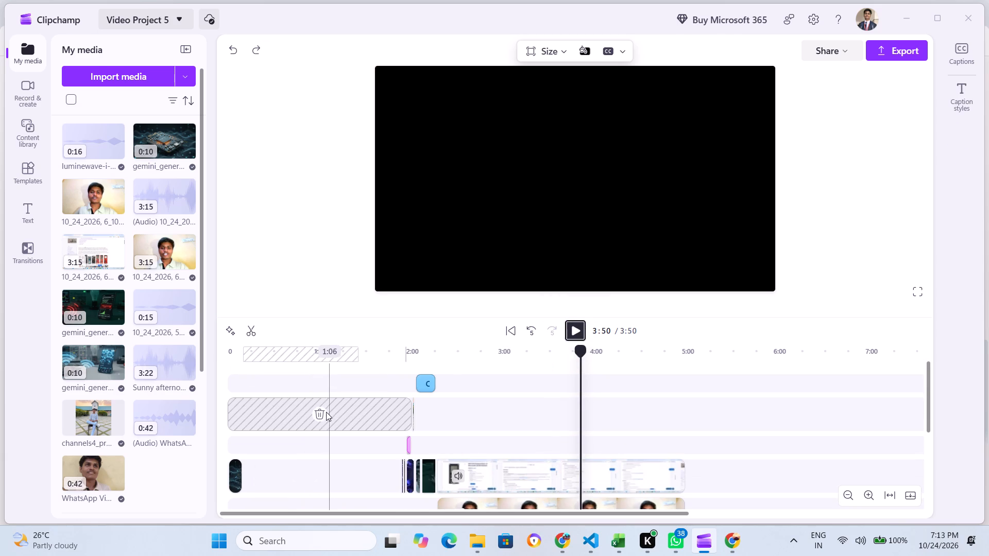
Select all clips after the opening together, down to the WhatsApp video on the lowest track, and move them right after the Gemini opening clip.
scroll(427, 412, "down", 1)
scroll(427, 412, "up", 2)
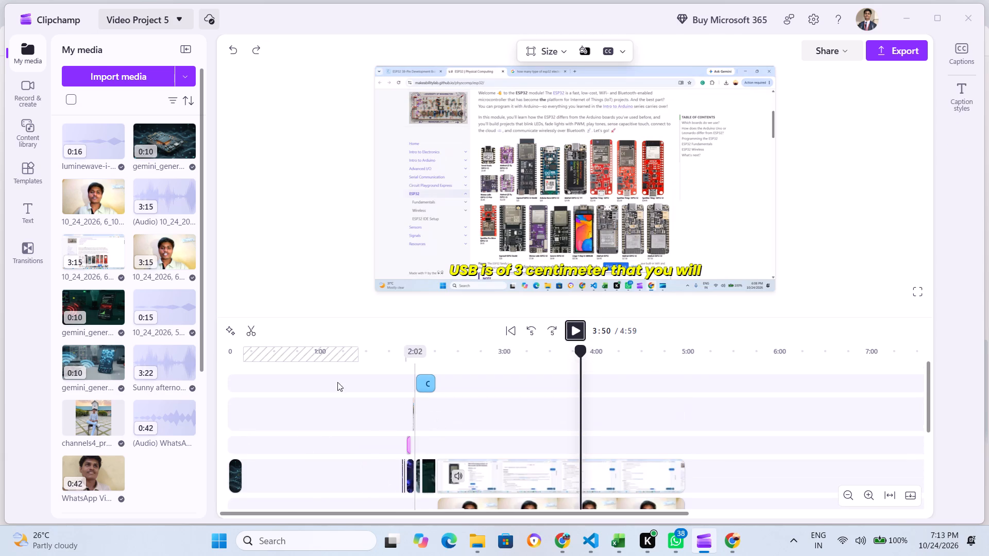
left_click_drag(327, 360, 327, 366)
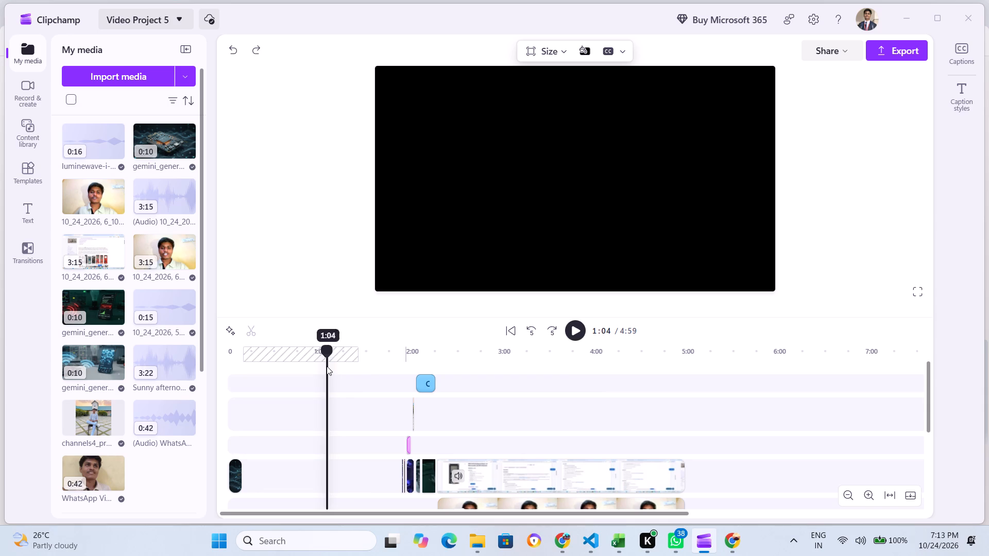
left_click_drag(333, 366, 679, 531)
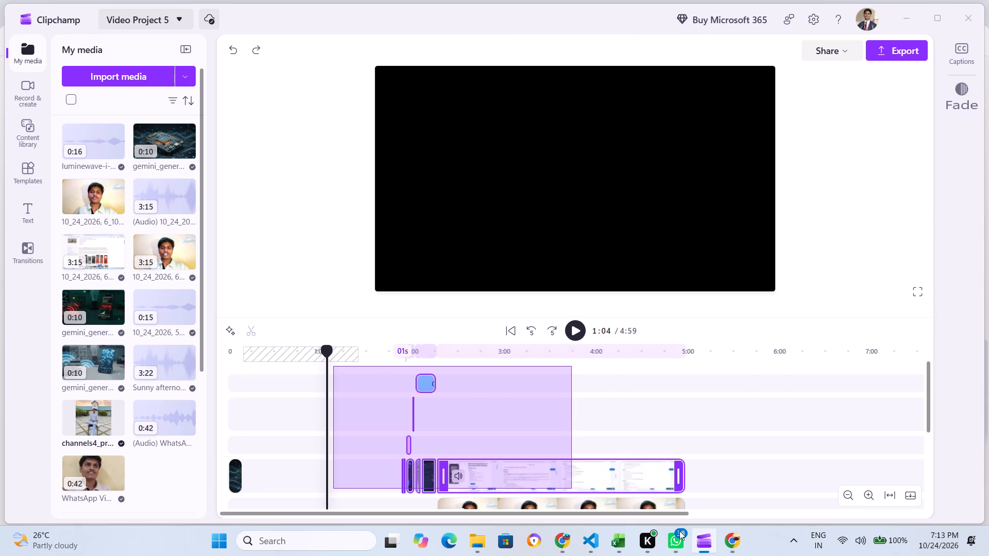
left_click_drag(679, 531, 700, 555)
scroll(766, 539, "down", 2)
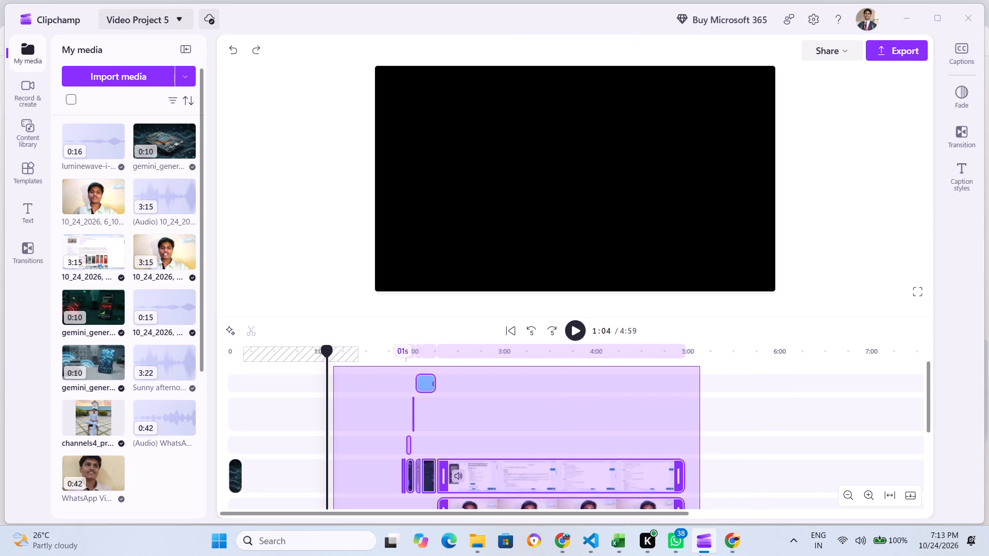
left_click_drag(700, 555, 839, 555)
key("Down")
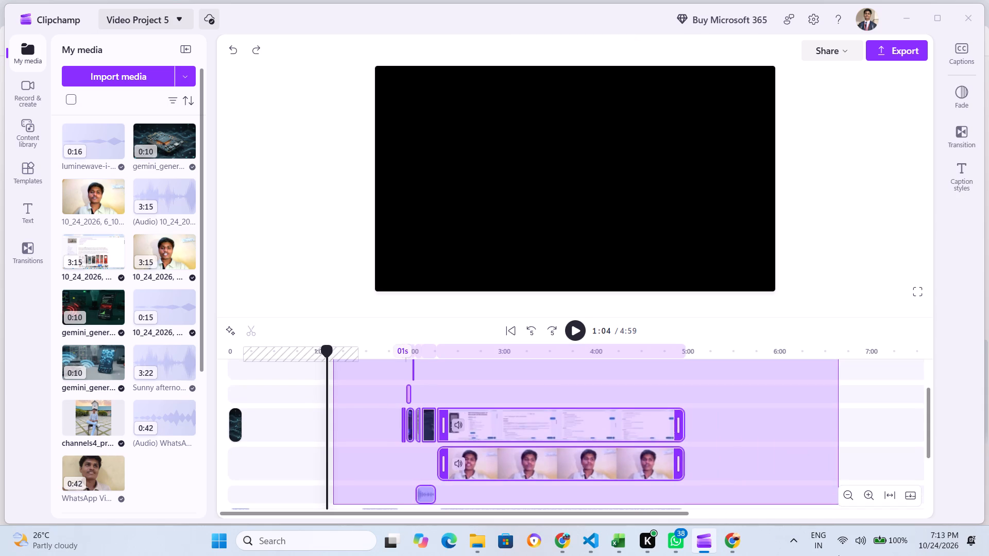
left_click_drag(839, 555, 806, 555)
key("Down")
key("Down")
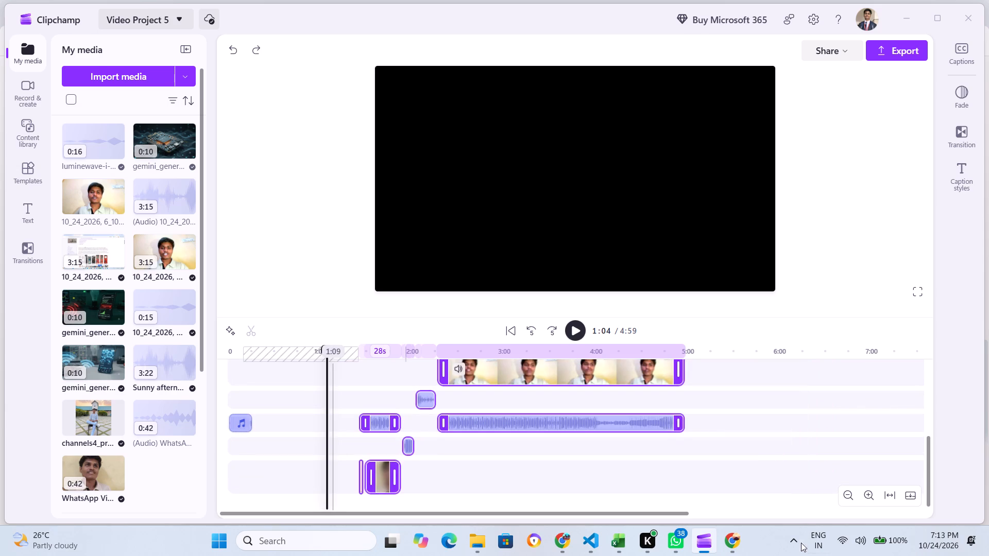
left_click_drag(508, 375, 507, 375)
left_click_drag(507, 375, 395, 377)
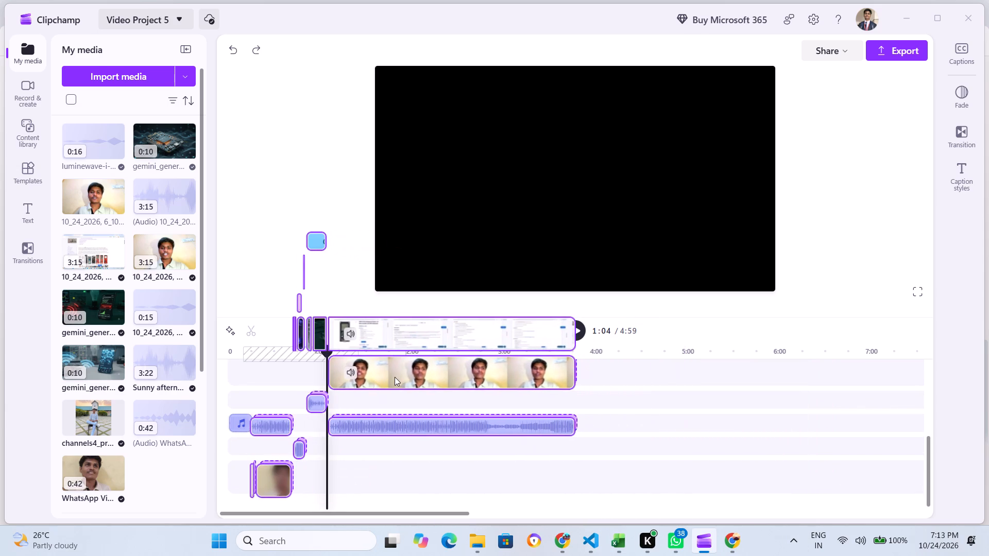
left_click_drag(395, 377, 389, 377)
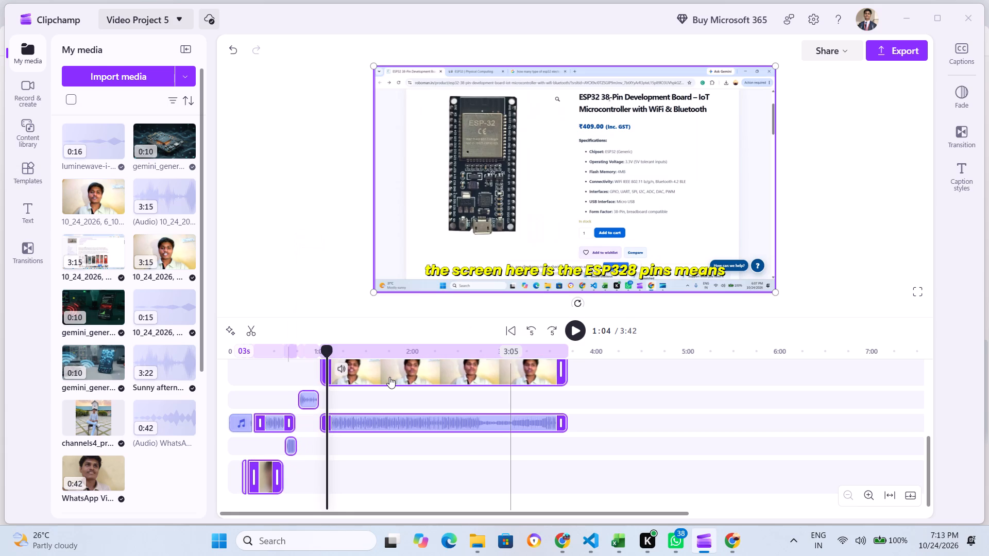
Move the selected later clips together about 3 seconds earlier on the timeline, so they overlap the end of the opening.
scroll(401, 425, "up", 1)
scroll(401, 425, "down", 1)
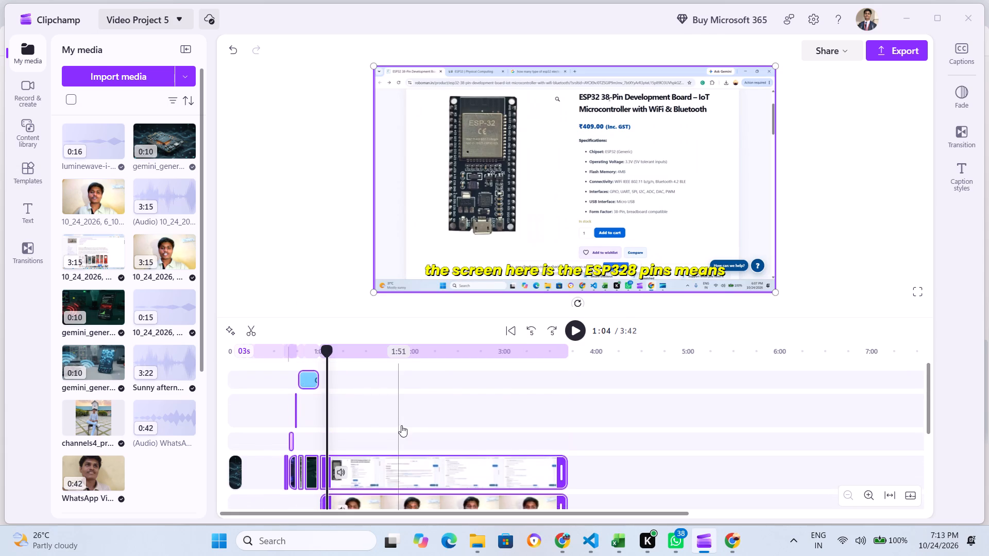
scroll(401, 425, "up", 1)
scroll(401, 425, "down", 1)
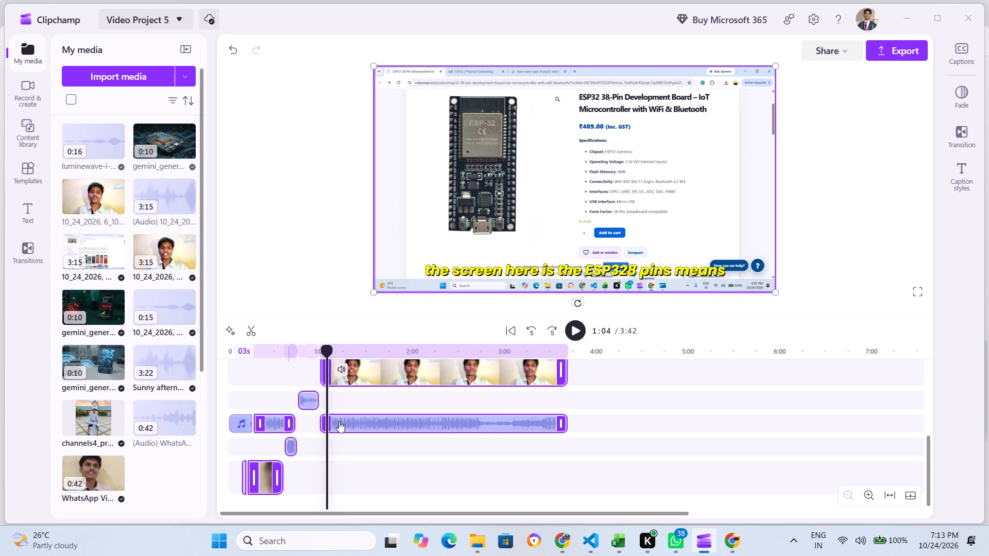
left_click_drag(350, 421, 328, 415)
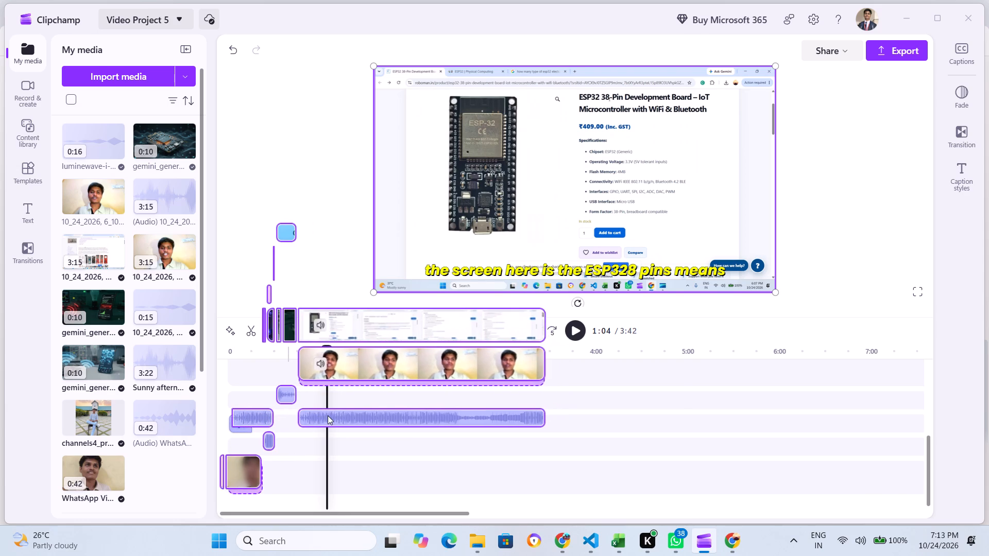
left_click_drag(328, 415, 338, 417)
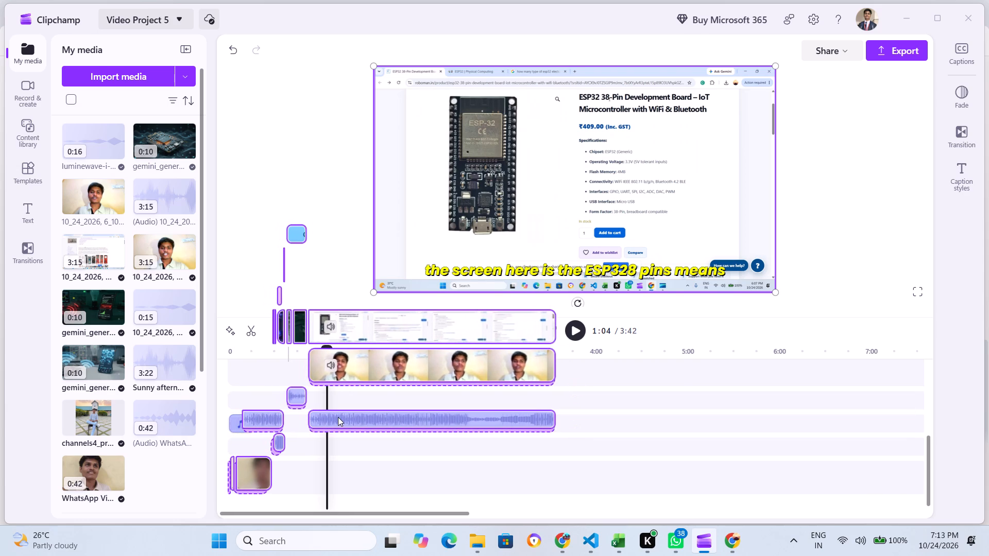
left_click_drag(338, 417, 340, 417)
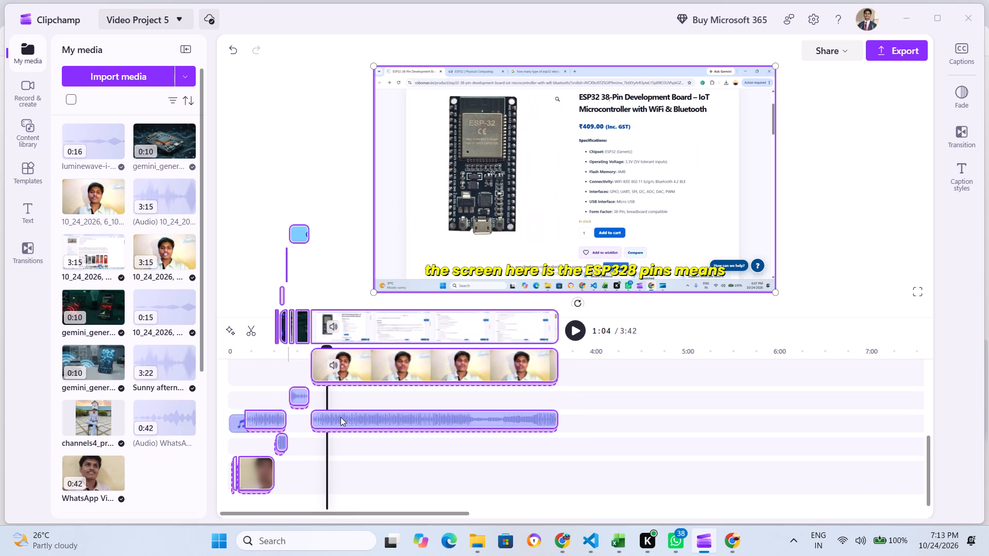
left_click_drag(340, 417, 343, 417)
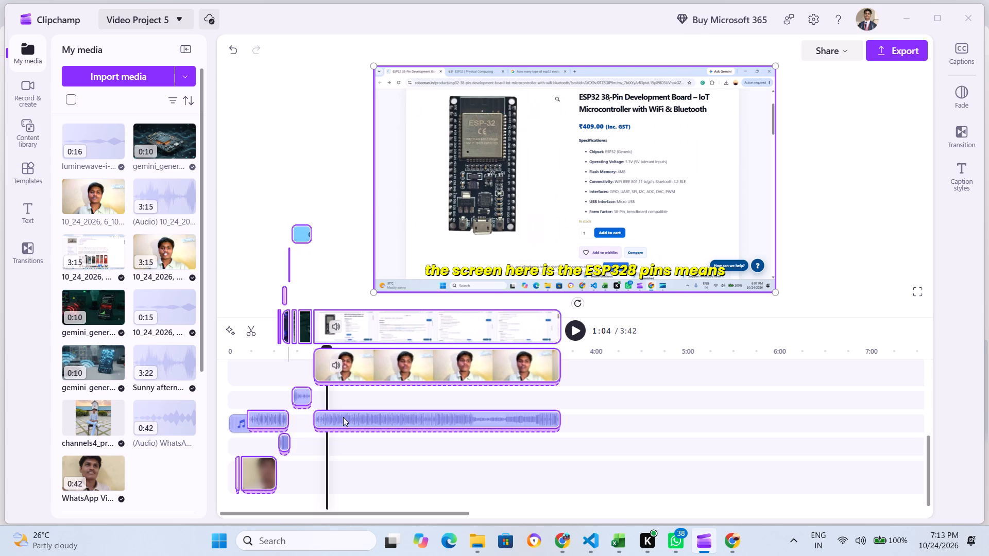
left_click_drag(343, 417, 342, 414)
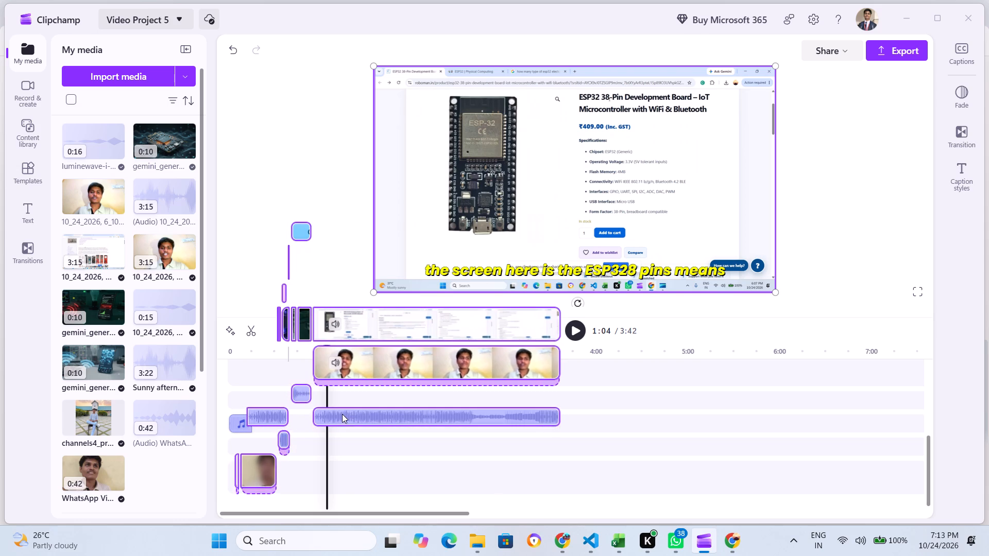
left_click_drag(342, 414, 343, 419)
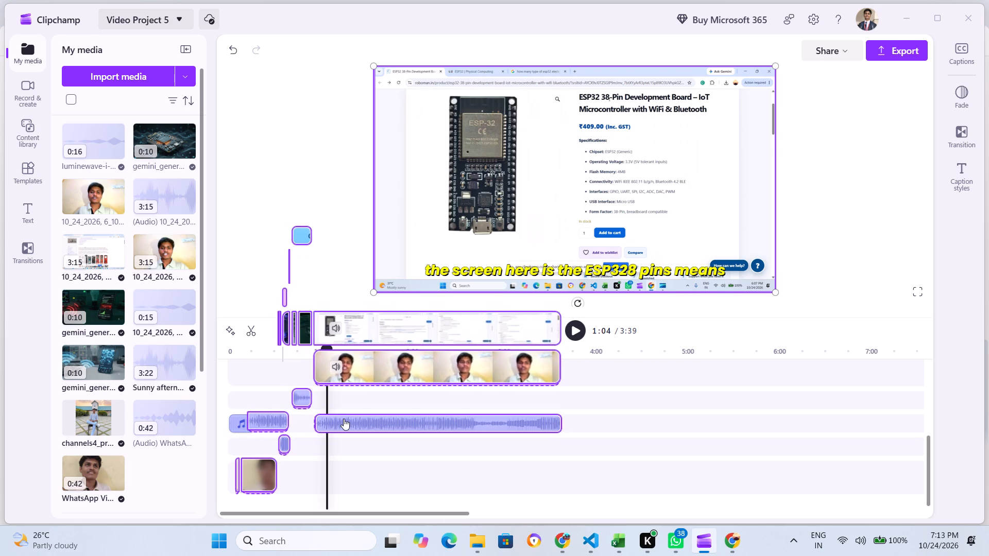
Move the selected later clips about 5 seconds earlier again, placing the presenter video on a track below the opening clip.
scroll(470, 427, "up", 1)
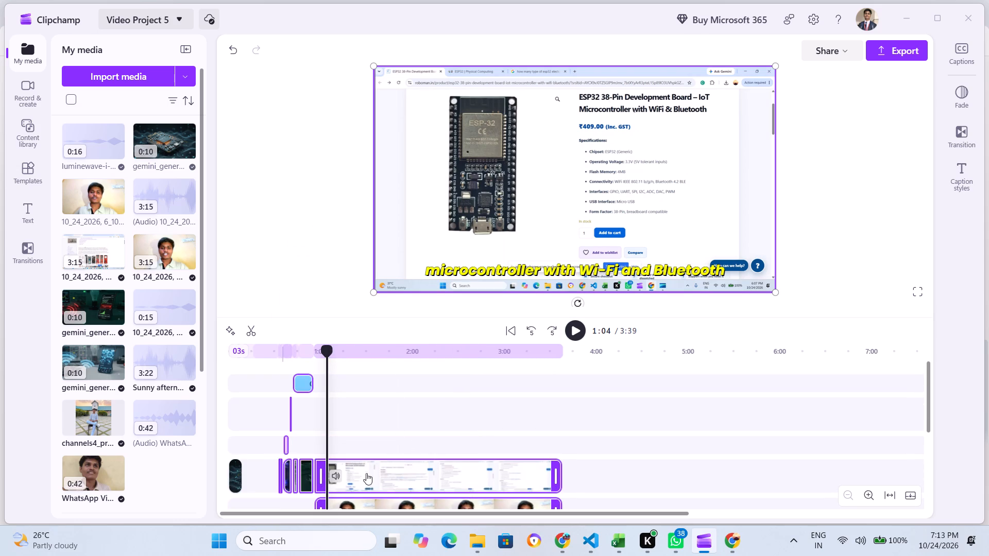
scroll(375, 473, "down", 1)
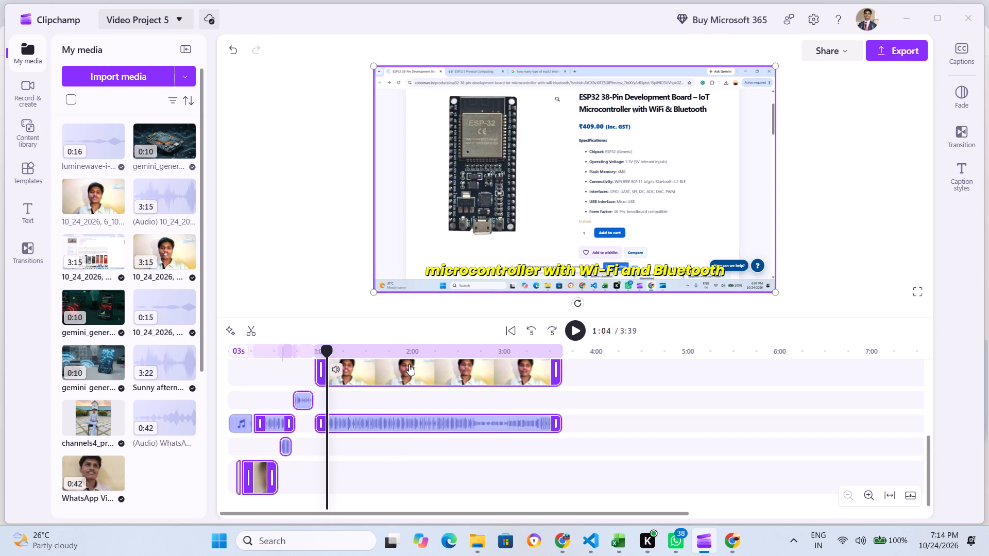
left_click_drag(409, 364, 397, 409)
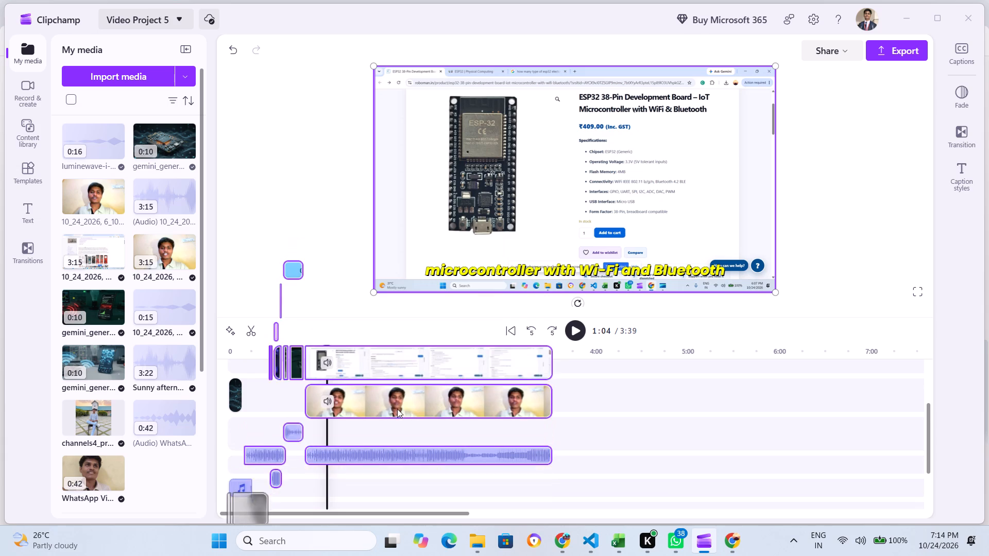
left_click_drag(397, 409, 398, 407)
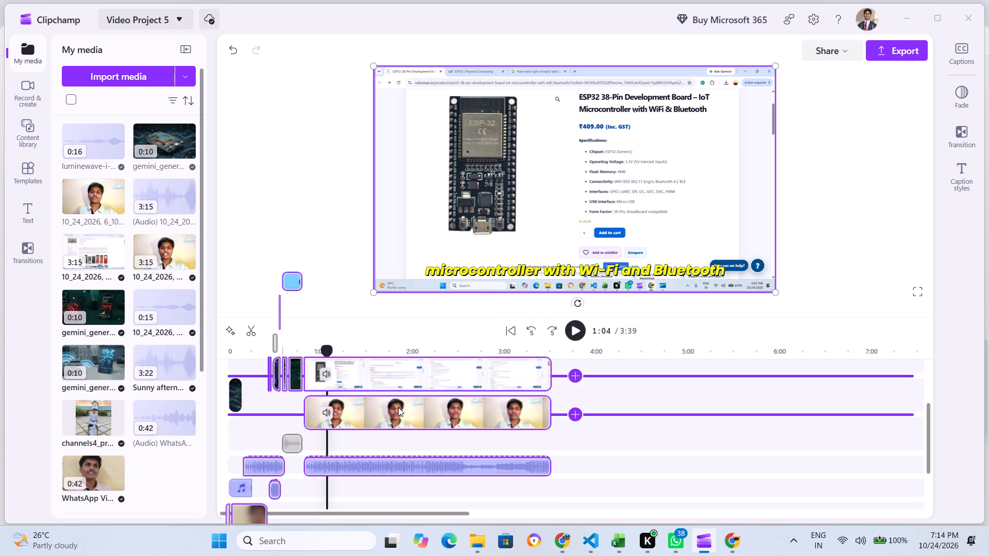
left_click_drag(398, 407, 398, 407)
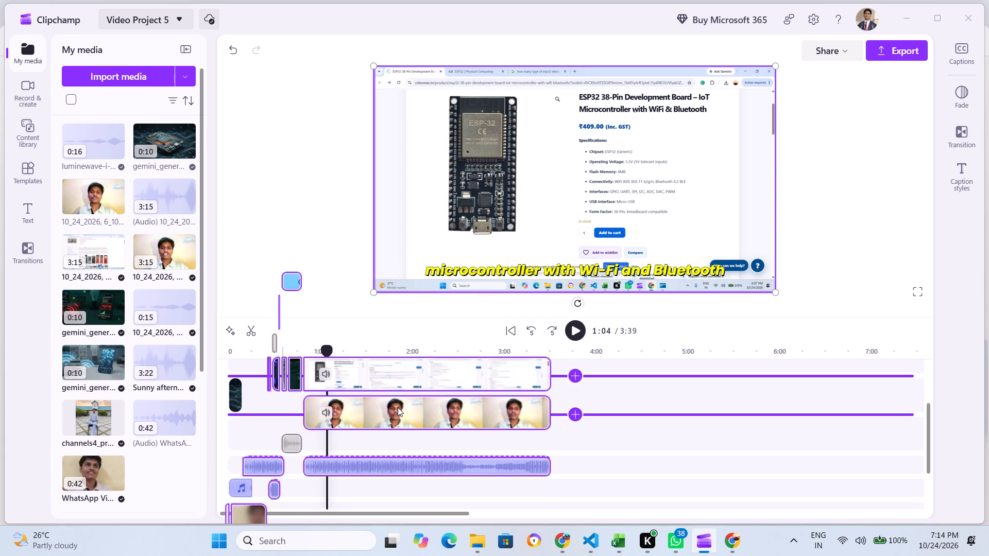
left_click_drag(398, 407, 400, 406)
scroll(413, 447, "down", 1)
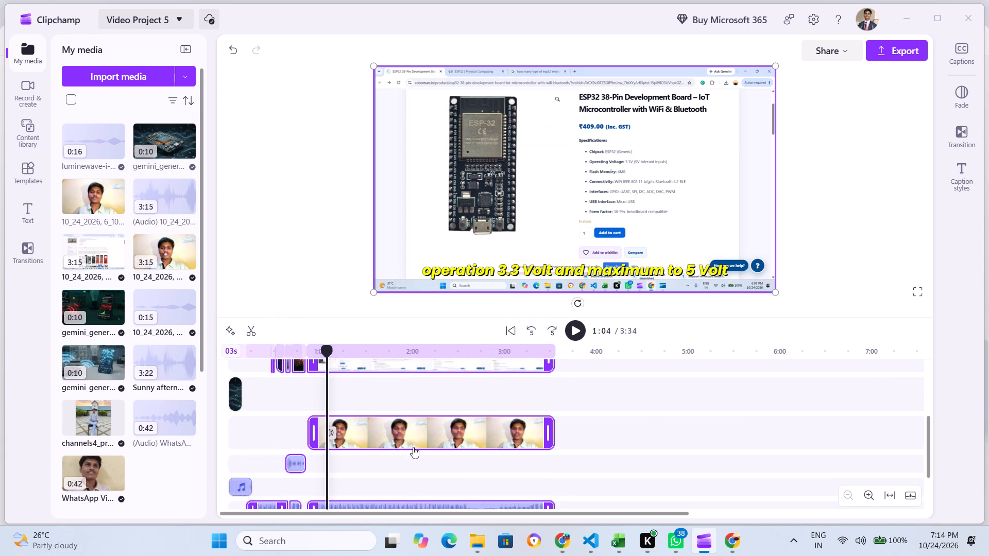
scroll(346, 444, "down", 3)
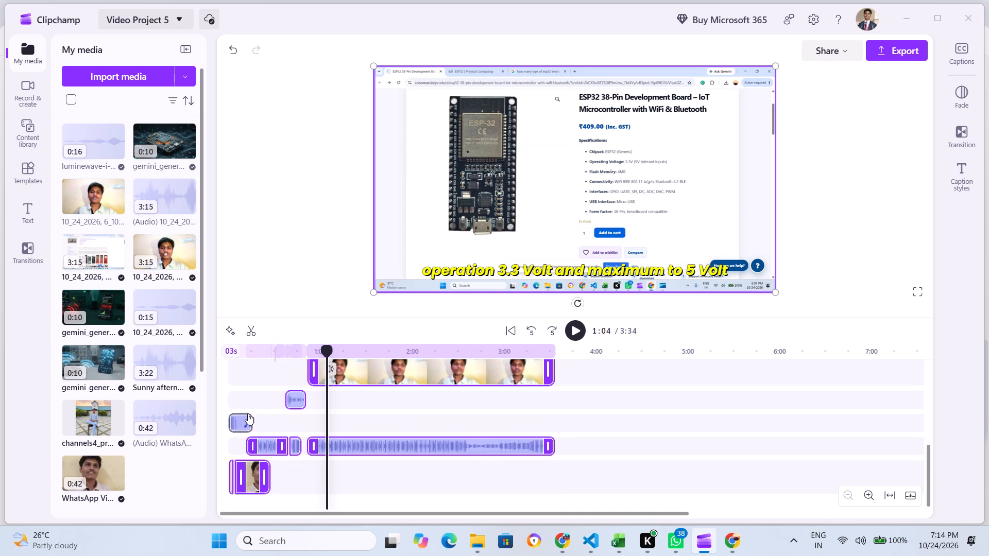
Play the video from 0:00 to check how the opening runs into the moved clips.
left_click(245, 406)
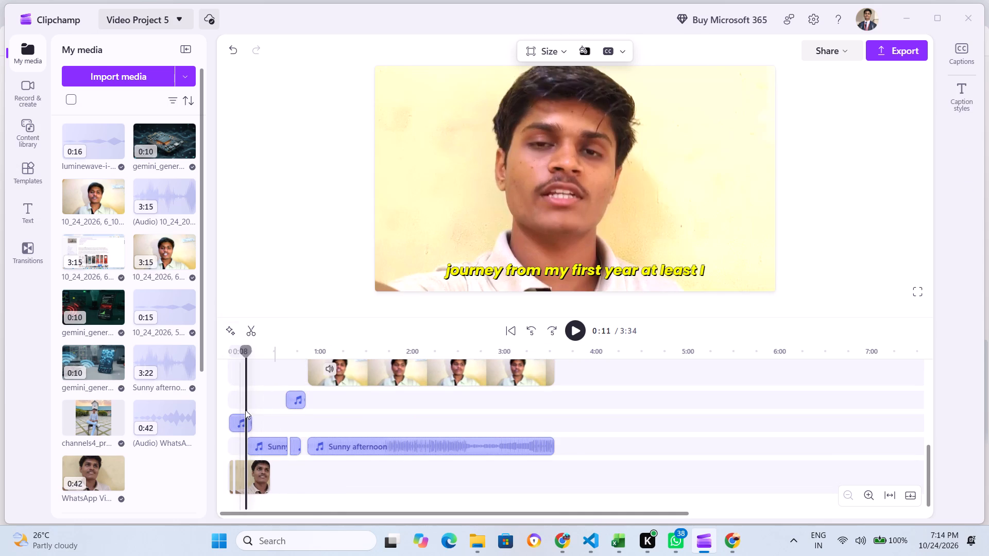
left_click(238, 422)
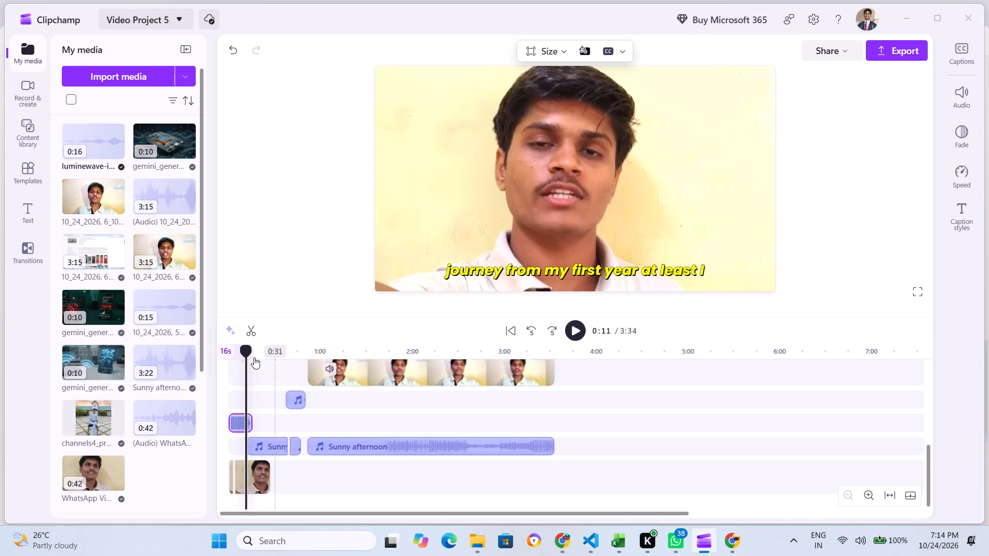
left_click_drag(243, 347, 185, 356)
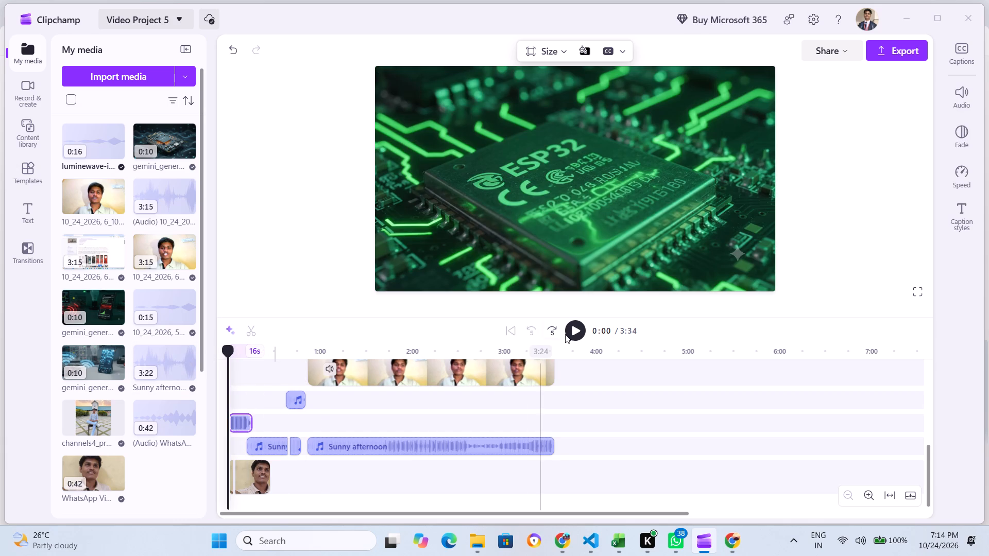
left_click(570, 328)
left_click(578, 329)
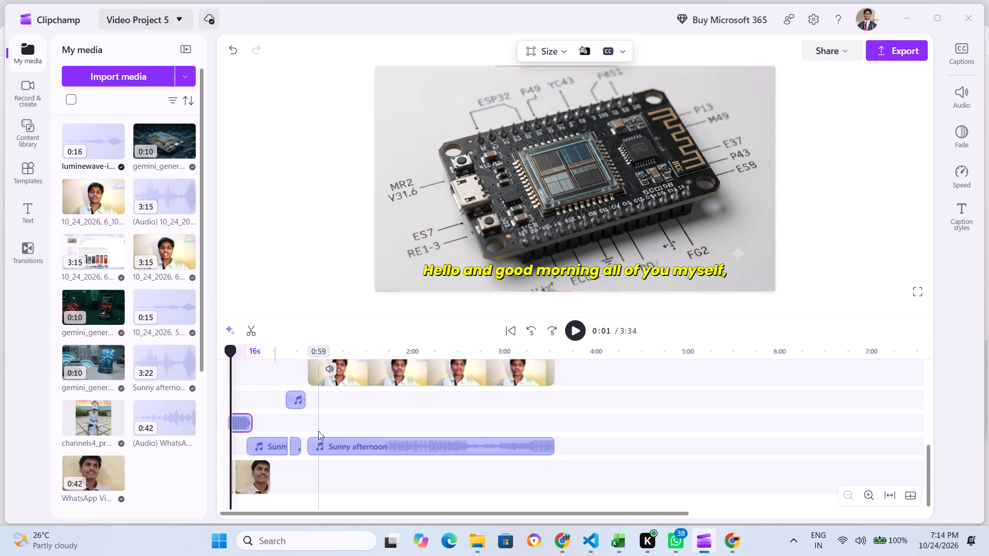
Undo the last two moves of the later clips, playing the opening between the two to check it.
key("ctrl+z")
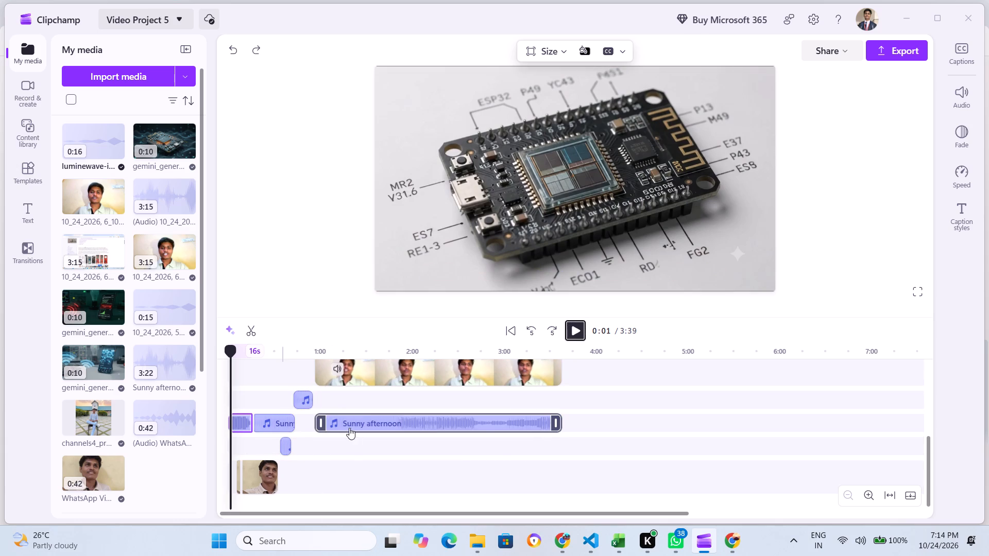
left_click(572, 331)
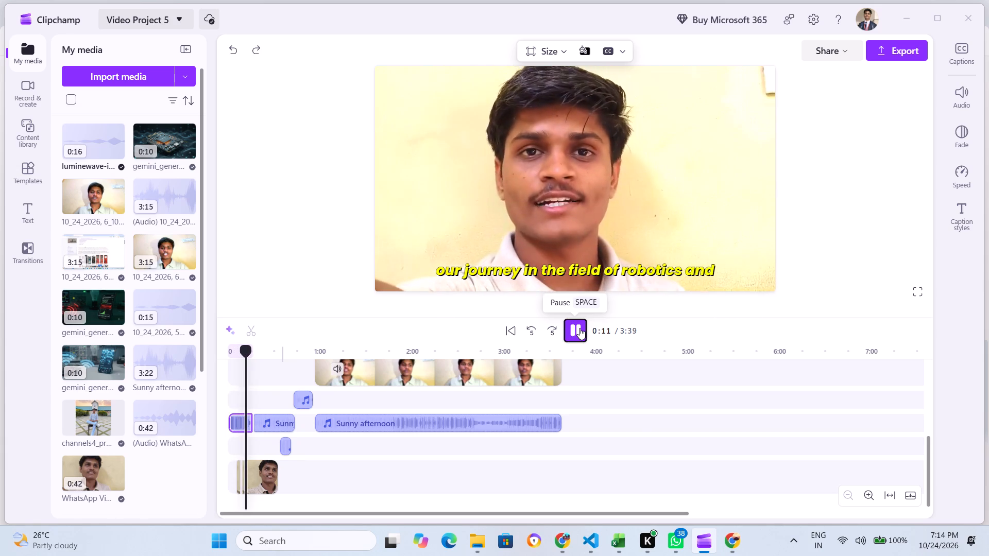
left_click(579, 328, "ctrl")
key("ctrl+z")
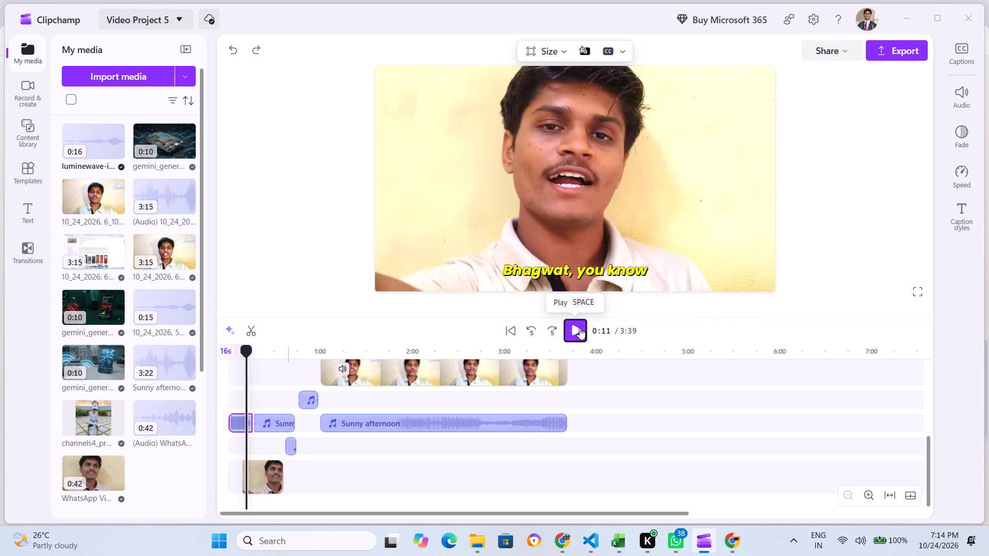
Play the opening again from near its beginning to check its picture and luminewave audio against the following clips.
left_click(579, 328)
scroll(444, 392, "up", 2)
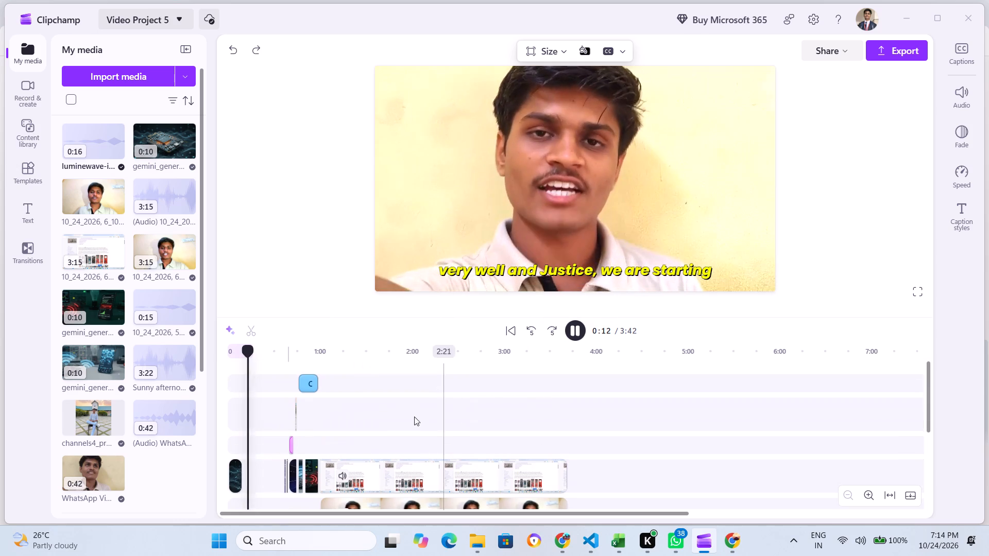
left_click(231, 375)
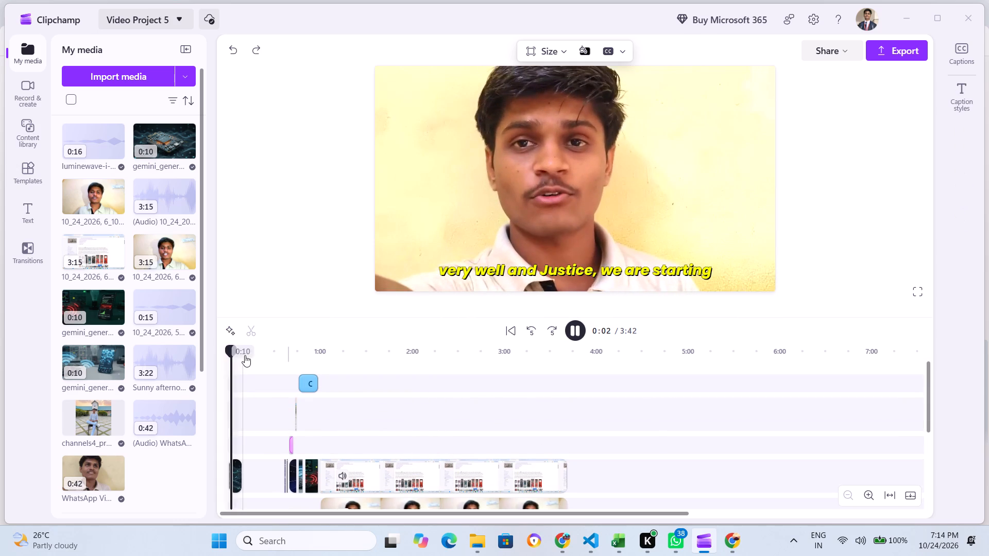
scroll(462, 411, "down", 1)
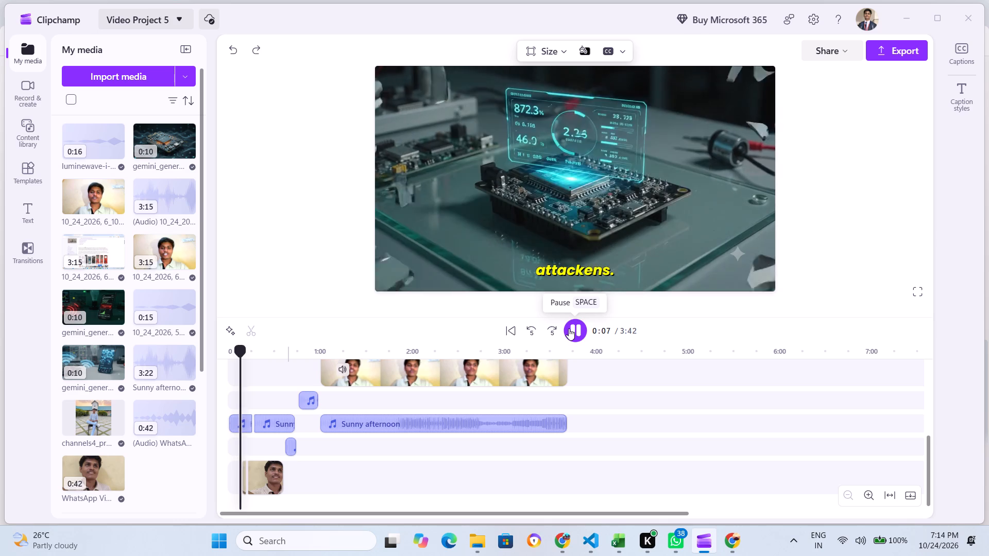
left_click(569, 328)
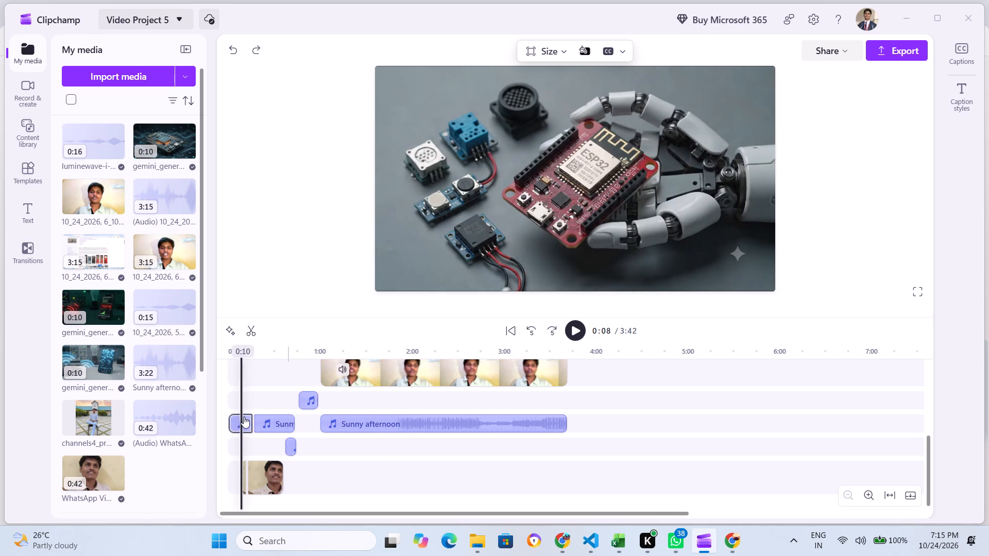
Split the luminewave opening audio at the playhead at 0:08 and delete the part after it.
left_click(244, 417)
left_click(250, 327)
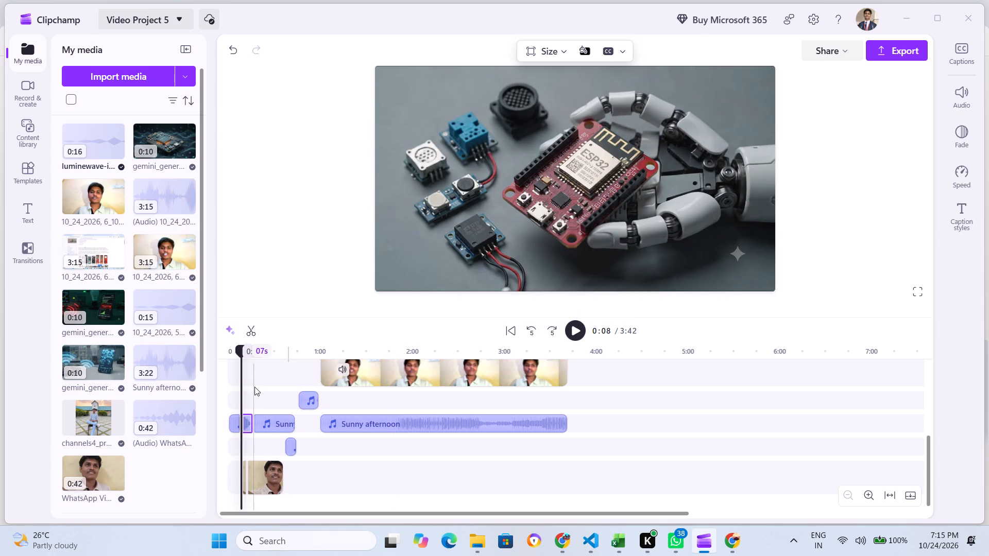
key("Delete")
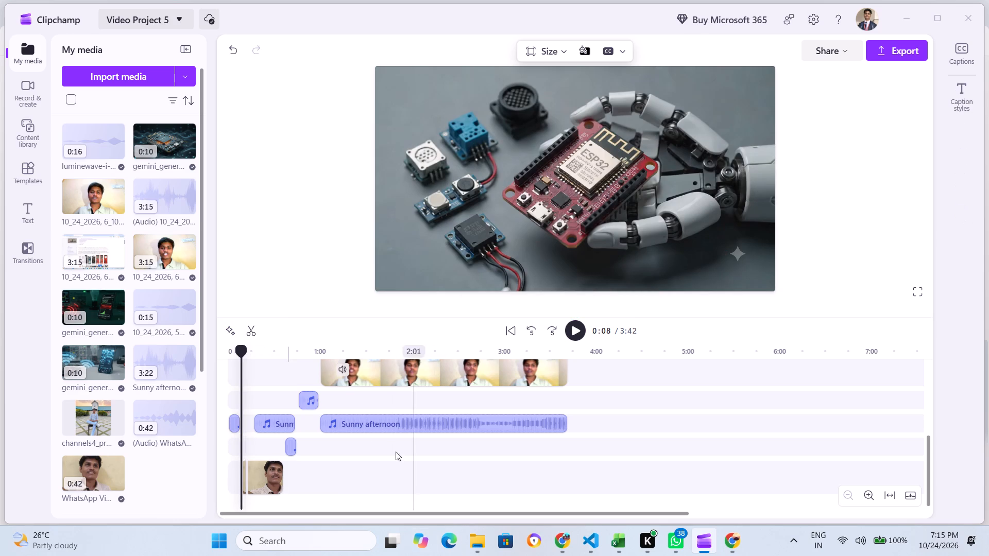
Split the Gemini circuit-board opening clip at 0:08 and delete the short piece after the cut.
scroll(328, 402, "up", 1)
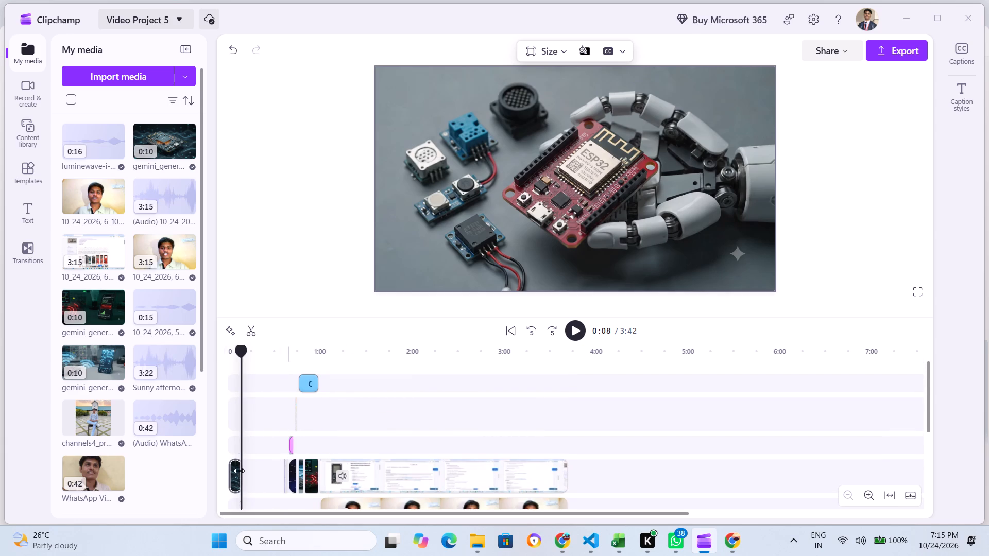
left_click(239, 471)
left_click(232, 472)
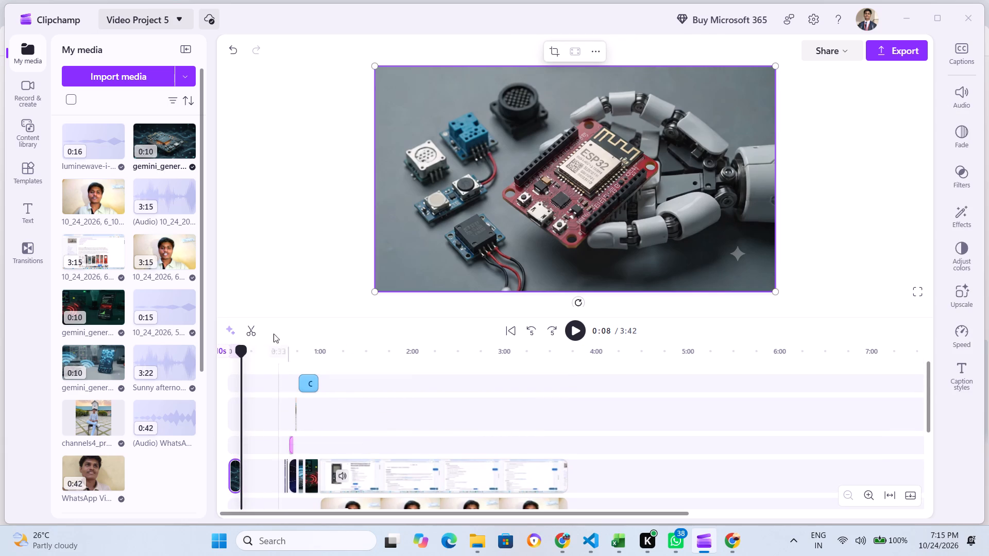
left_click(251, 327)
scroll(273, 483, "down", 1)
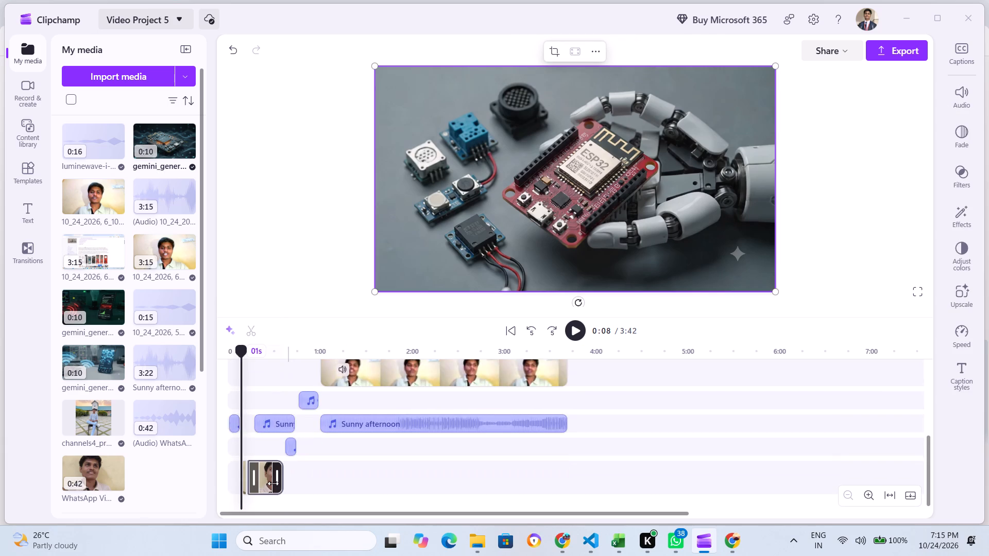
scroll(273, 483, "up", 2)
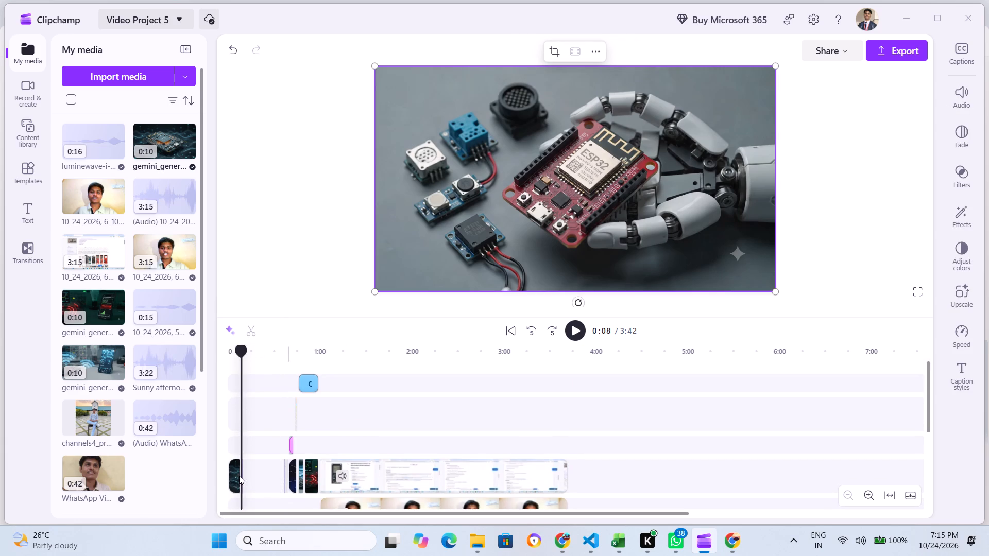
scroll(239, 476, "up", 2)
scroll(239, 476, "down", 3)
scroll(239, 476, "up", 1)
scroll(239, 476, "up", 1, "ctrl")
scroll(239, 476, "down", 2, "ctrl")
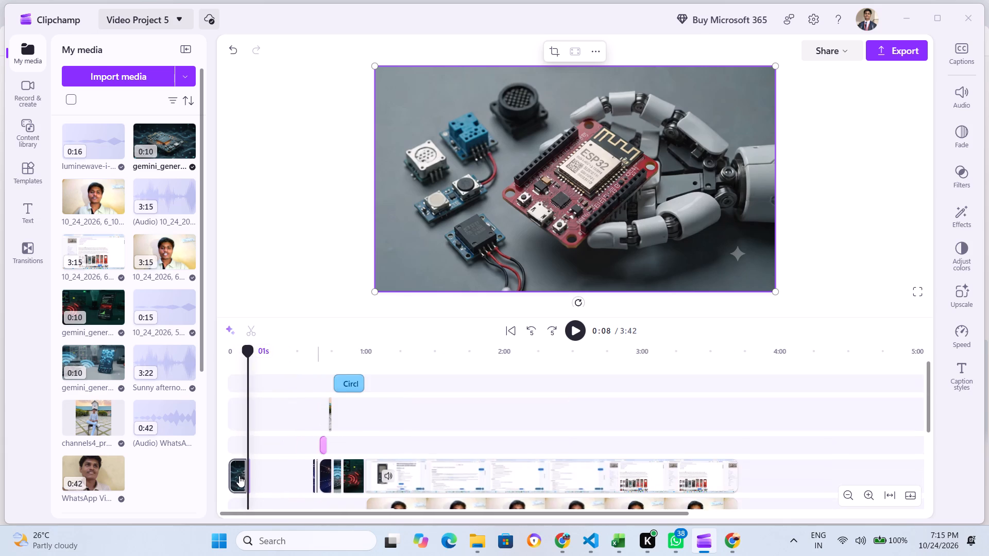
scroll(239, 476, "down", 3, "ctrl")
scroll(239, 476, "up", 5, "ctrl")
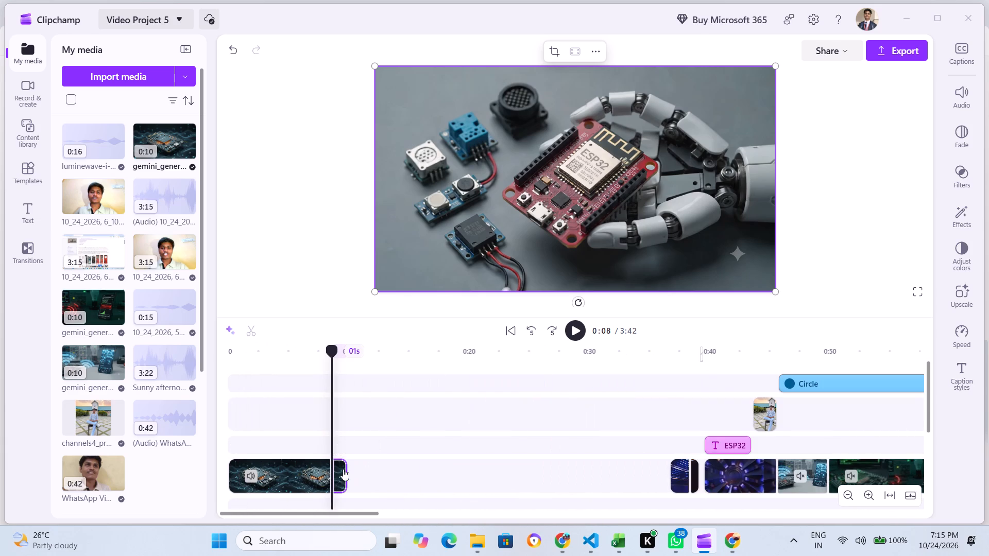
key("Delete")
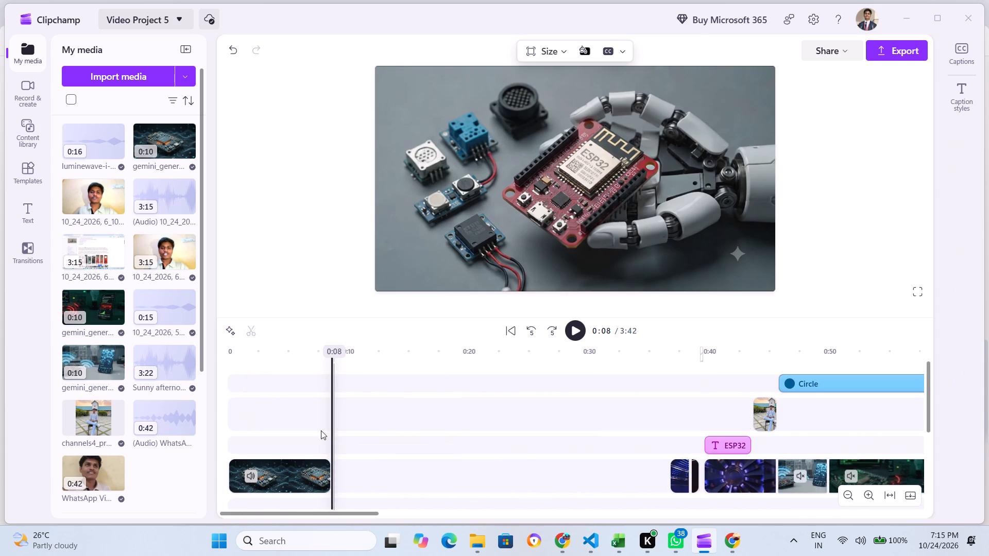
Examine the video and audio tracks after the shortened opening for gaps and clip alignment.
scroll(352, 439, "down", 2)
scroll(352, 439, "up", 9)
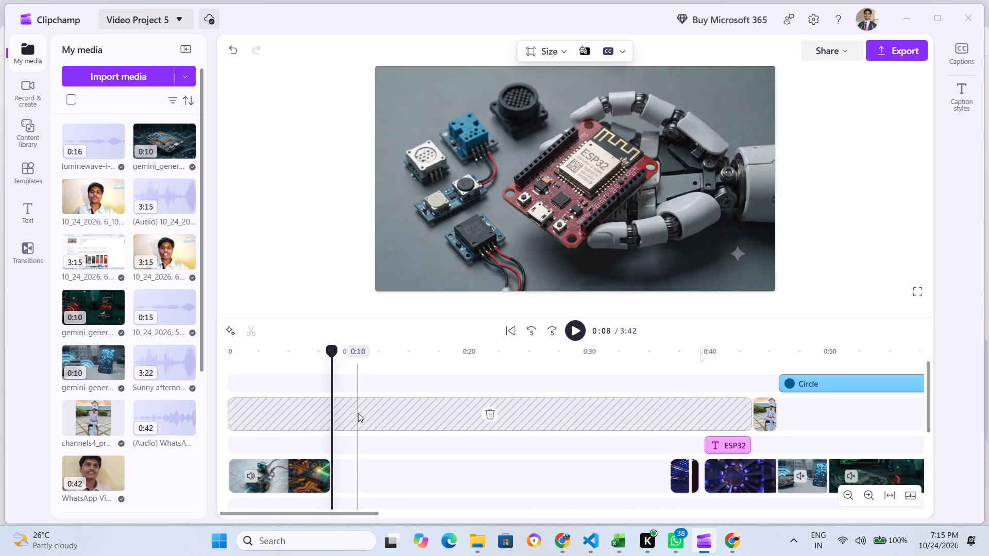
scroll(358, 413, "up", 3)
scroll(686, 453, "down", 6)
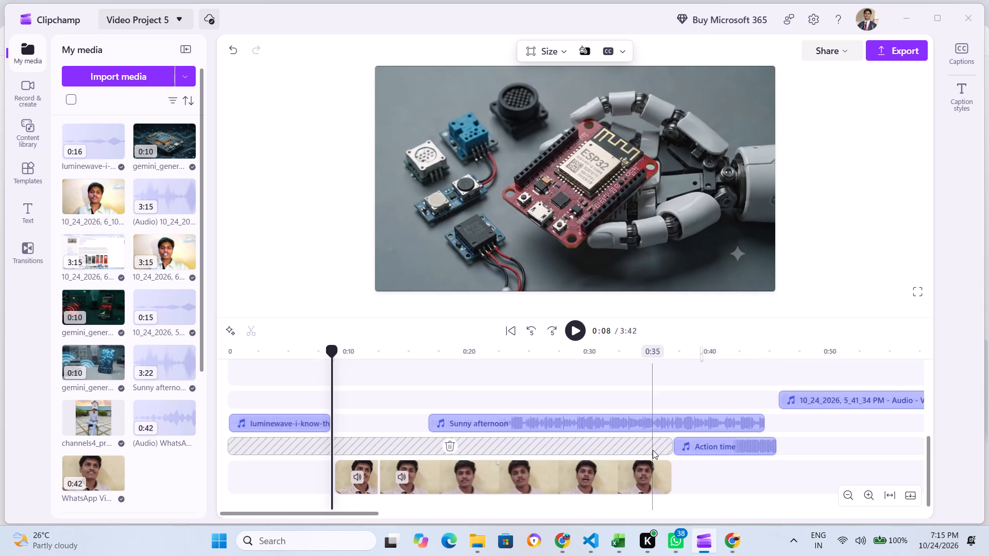
scroll(653, 450, "up", 3, "ctrl")
scroll(276, 429, "down", 3, "ctrl")
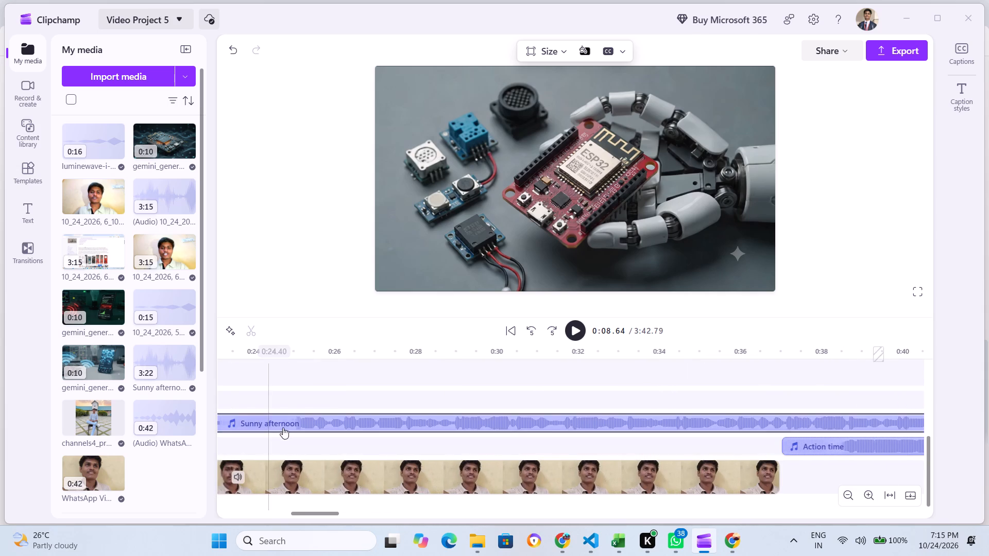
scroll(283, 427, "down", 5, "ctrl")
scroll(388, 432, "down", 2, "ctrl")
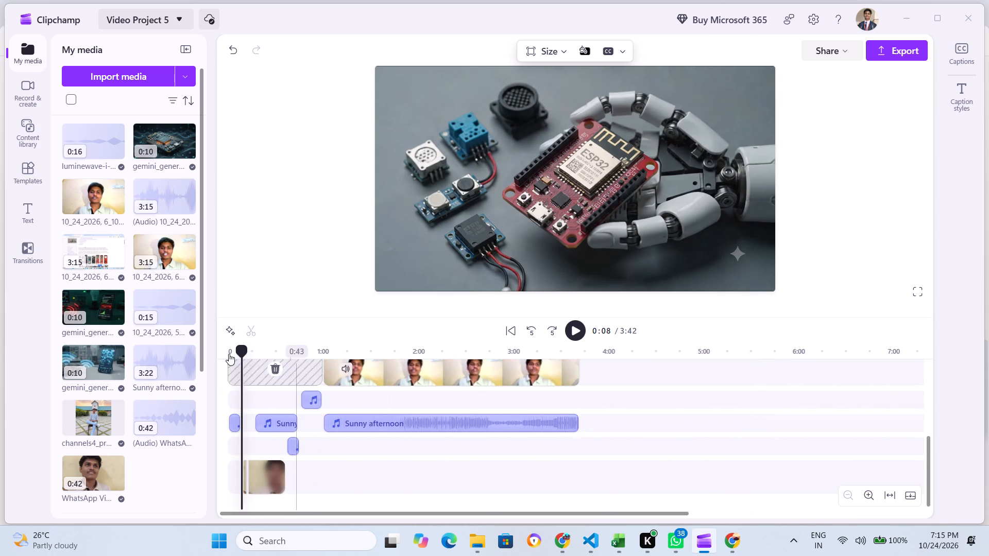
Play the video from 0:00 to check how the shortened opening runs into the presenter clip.
left_click_drag(240, 350, 224, 353)
left_click(578, 322)
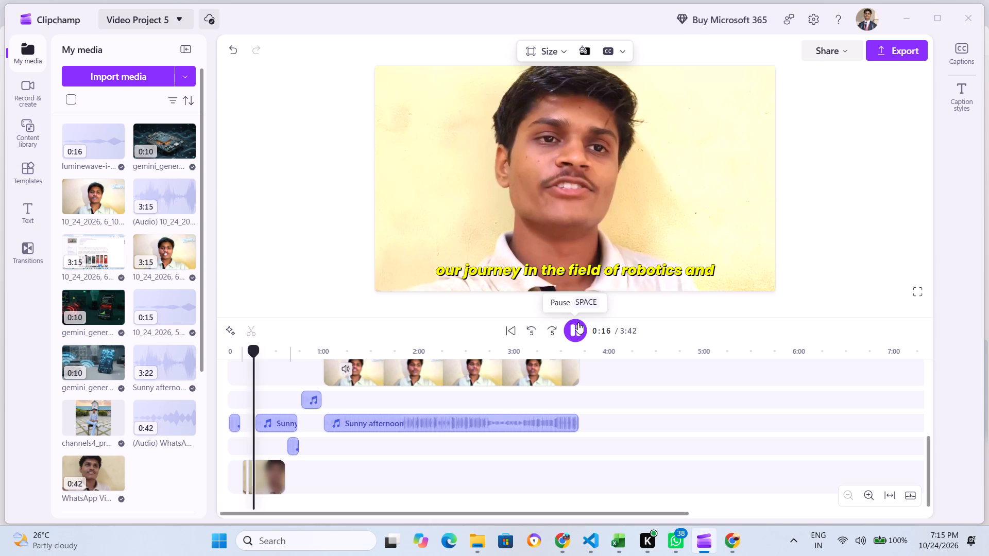
left_click(577, 331)
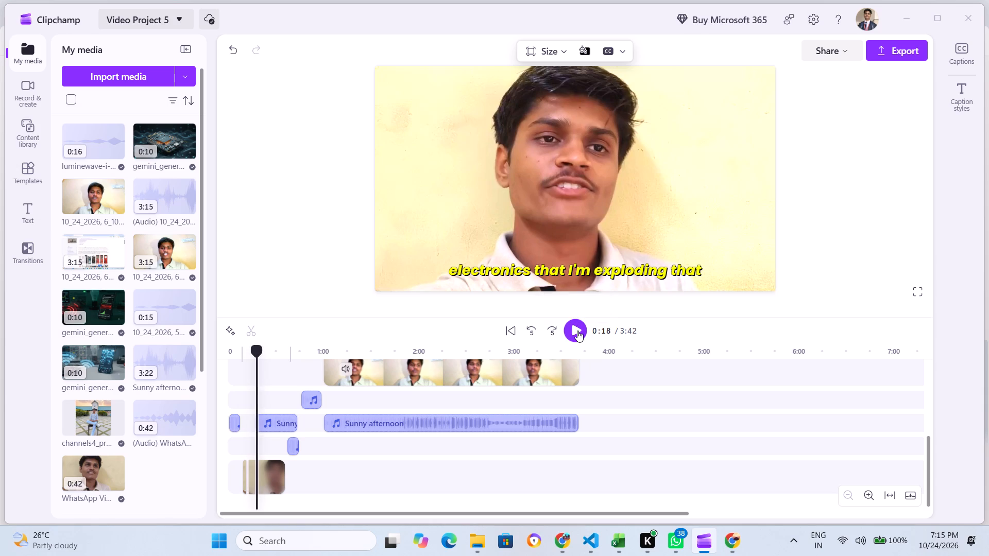
left_click(577, 331)
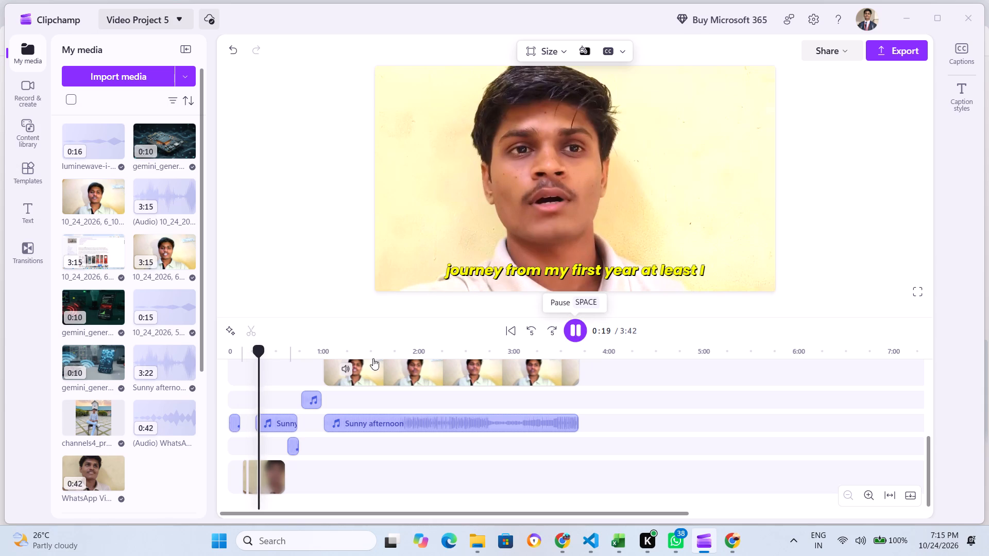
Move the first Sunny afternoon music clip earlier so it starts directly after the luminewave audio.
left_click_drag(280, 423, 264, 424)
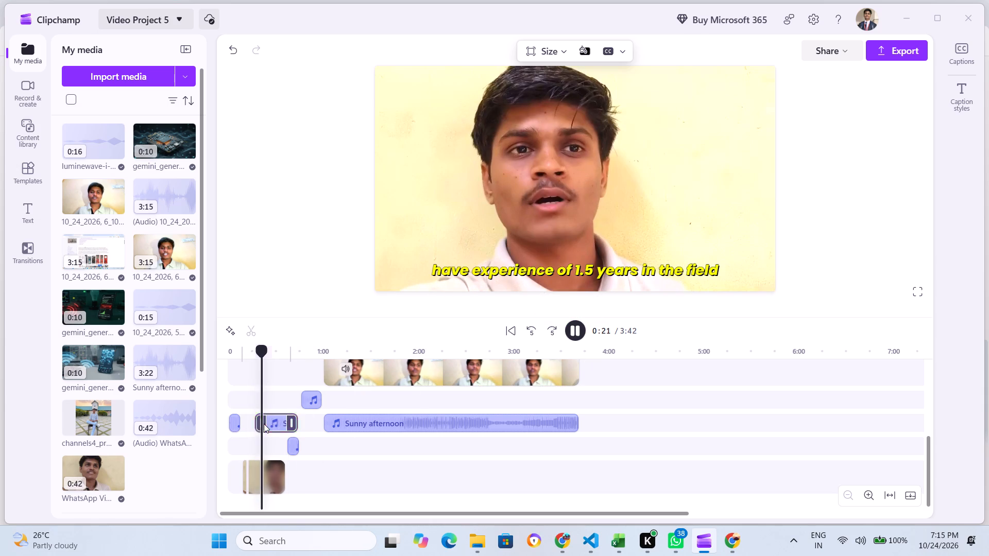
left_click_drag(264, 424, 260, 424)
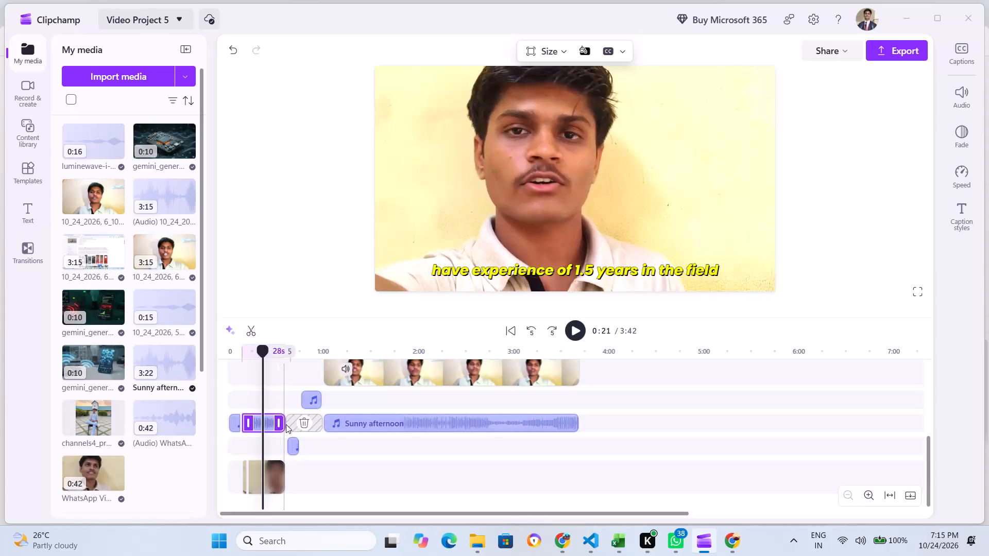
Play on from 0:21 to check the moved music under the presenter clip.
left_click(573, 332)
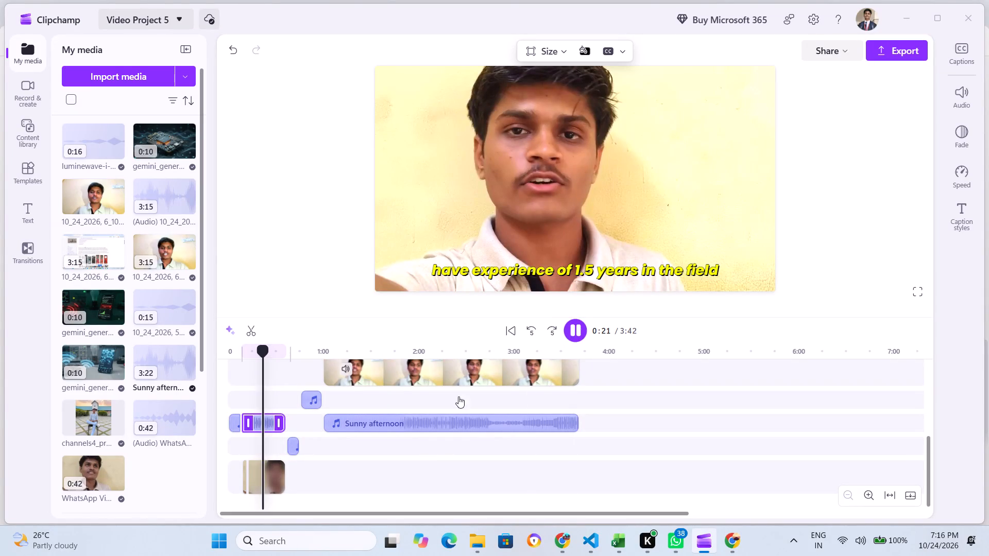
scroll(423, 424, "up", 1)
scroll(362, 436, "down", 1)
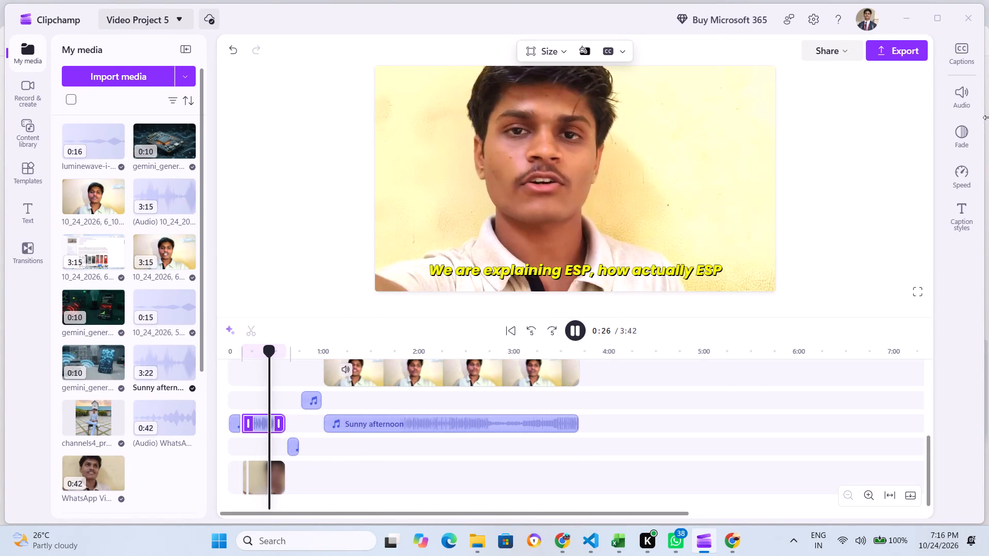
Check the longer presenter clip's volume setting and the system sound volume while playing to the ESP32 Introduction title.
left_click(262, 471)
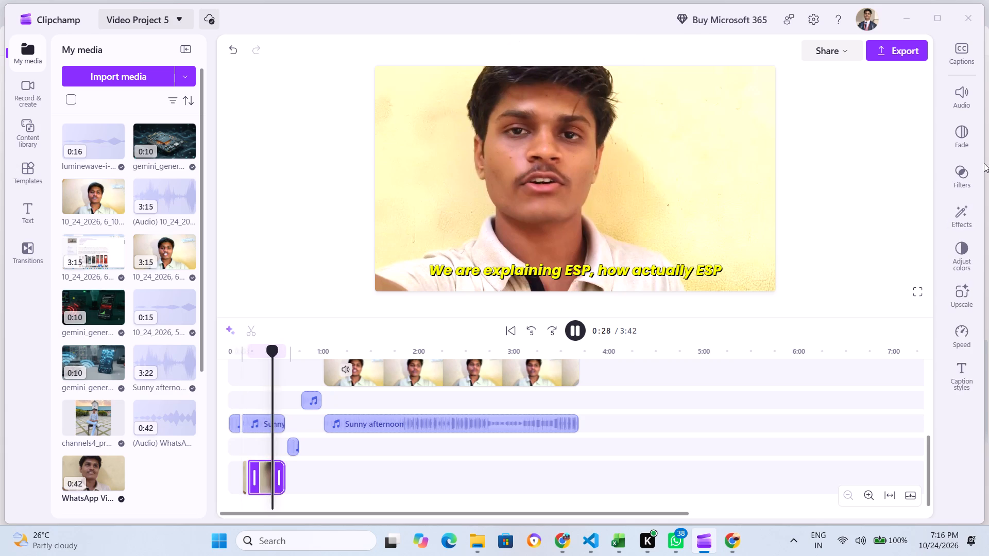
left_click(956, 82)
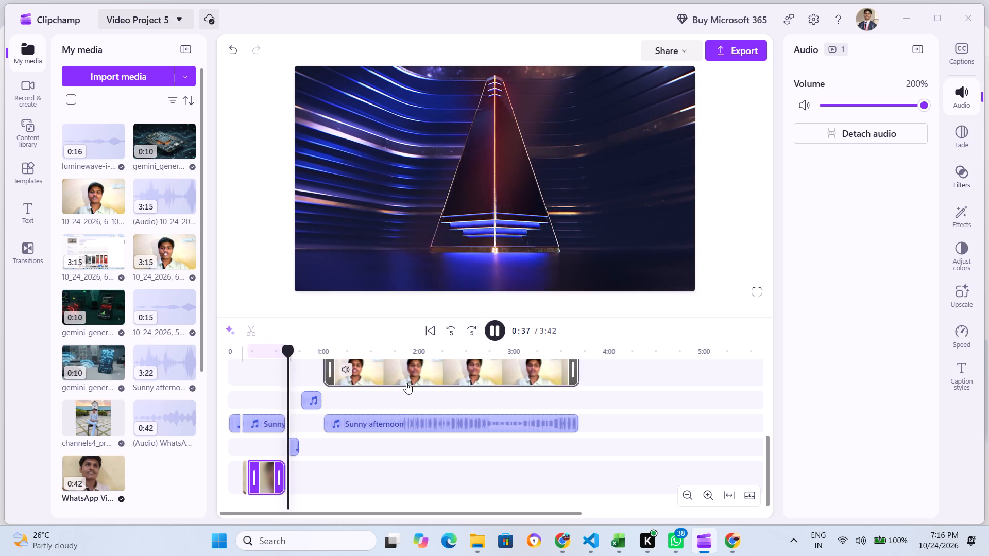
scroll(378, 399, "up", 2)
left_click(845, 536)
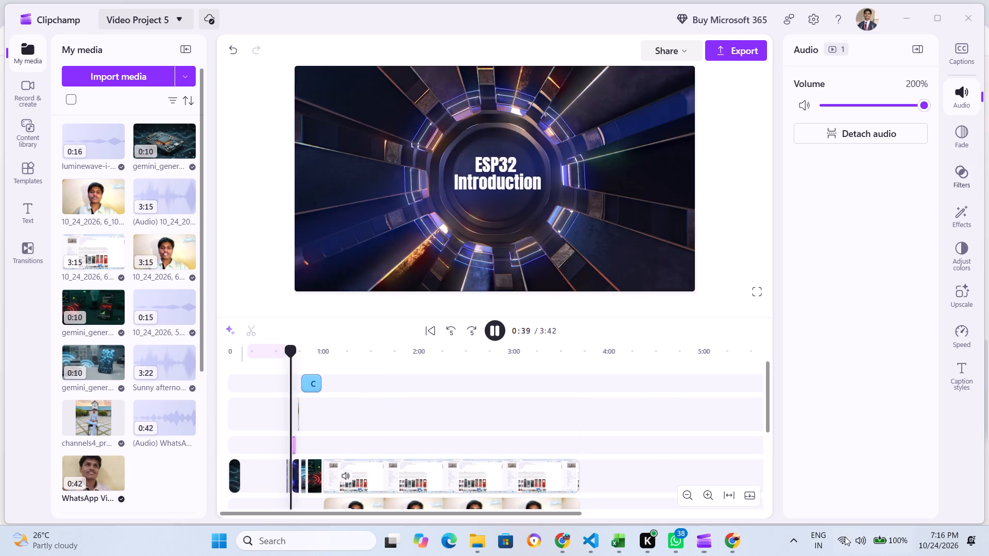
left_click(740, 230)
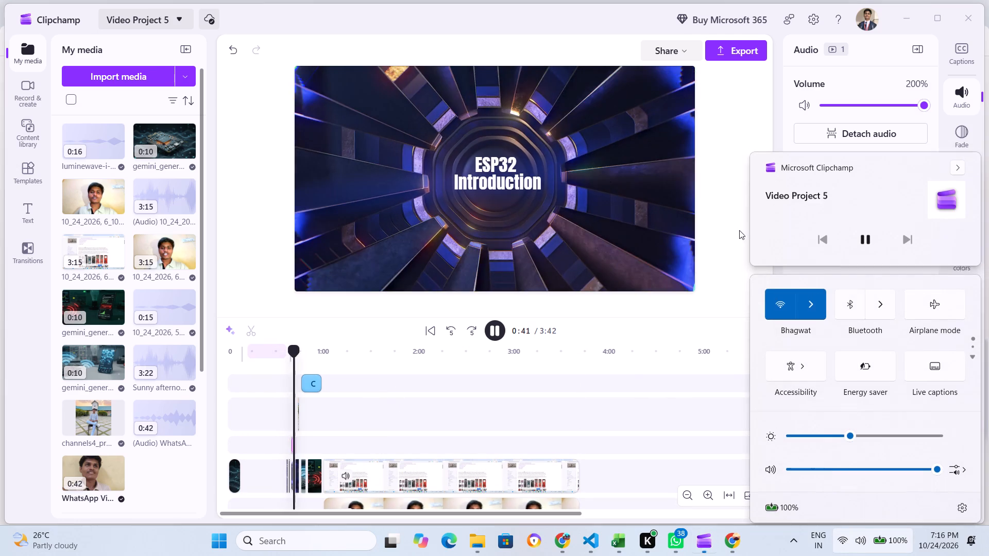
left_click(492, 329)
Play on from 0:43 to about 1:02 to check the ESP32 clips and the start of the screen recording.
scroll(406, 414, "up", 2)
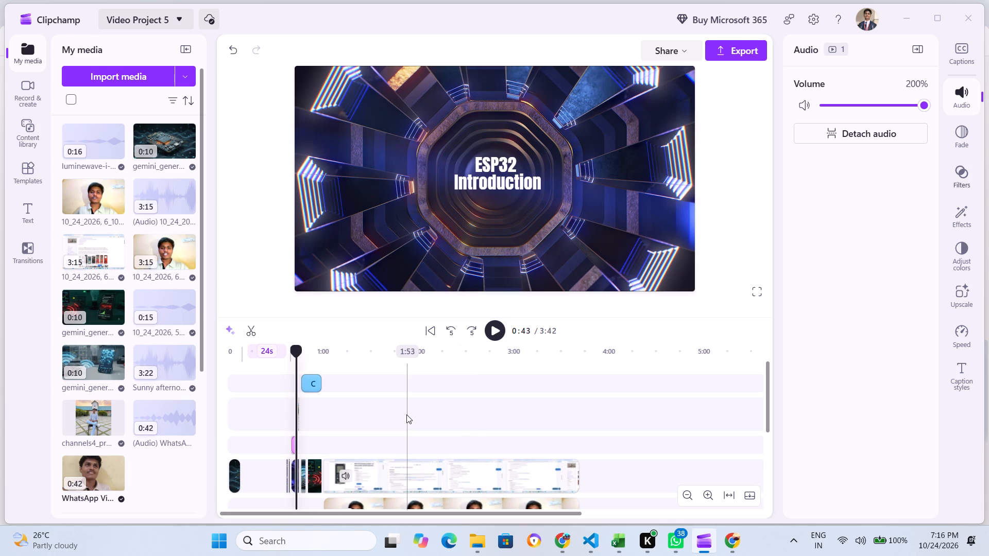
scroll(310, 434, "down", 1)
scroll(309, 435, "up", 1)
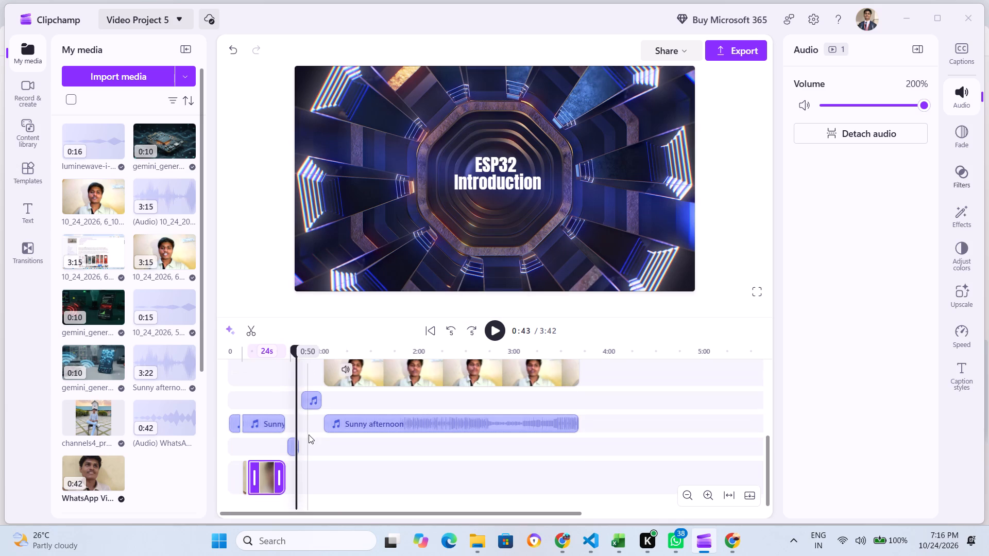
scroll(307, 449, "down", 1)
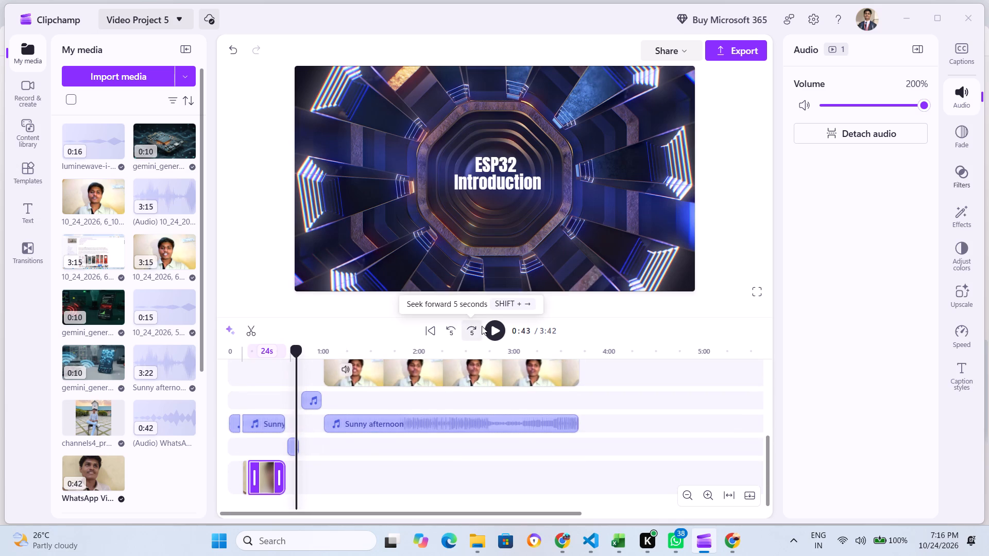
left_click(491, 327)
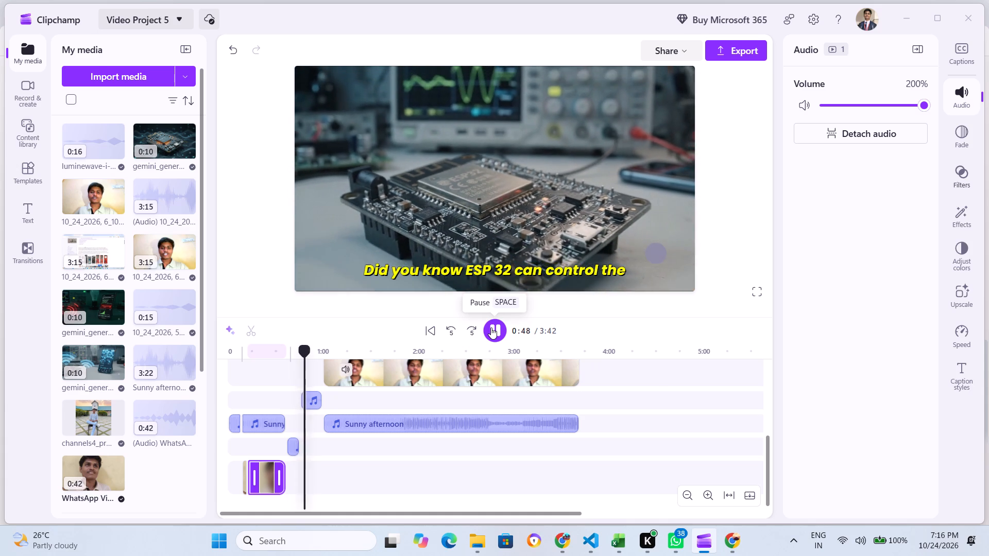
scroll(474, 388, "up", 1)
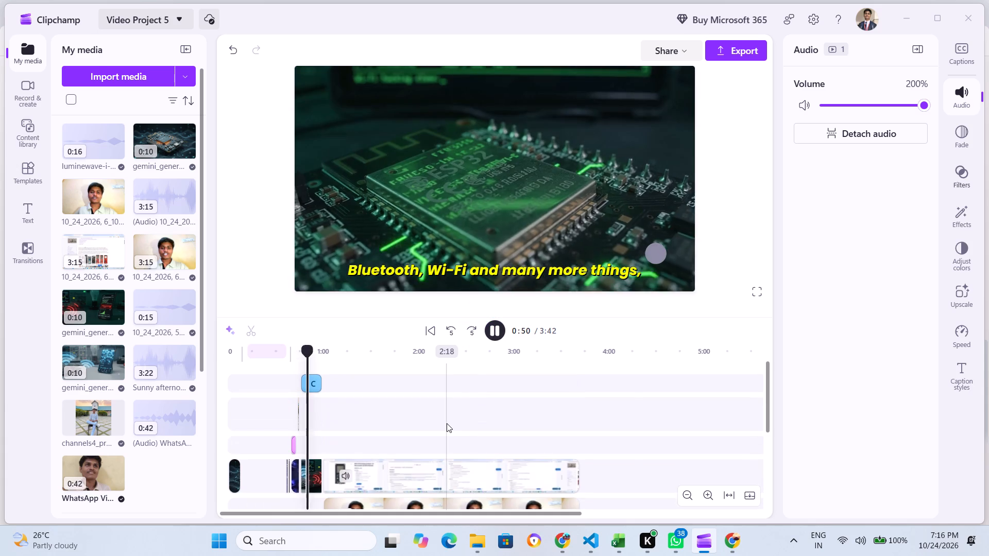
scroll(447, 423, "down", 1)
scroll(447, 423, "up", 1)
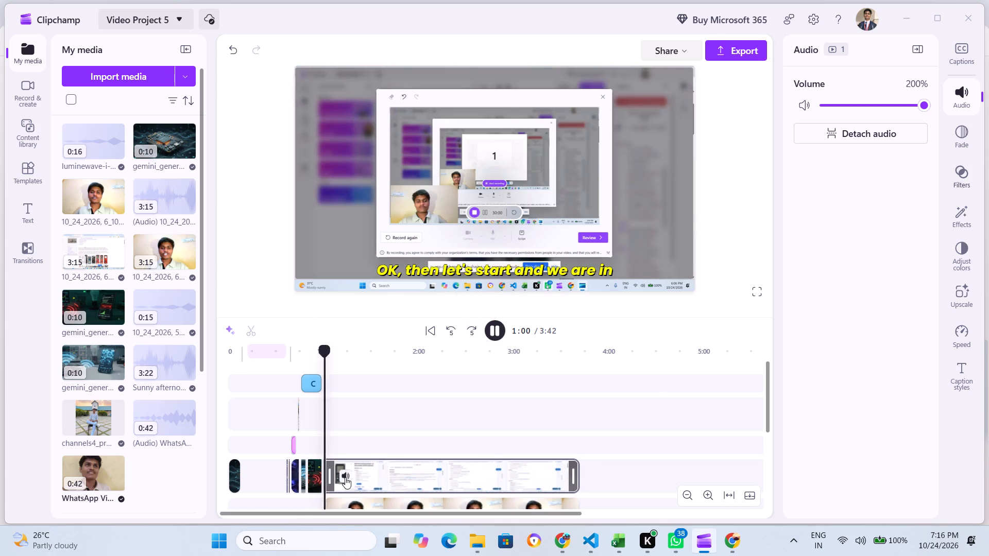
left_click(497, 333)
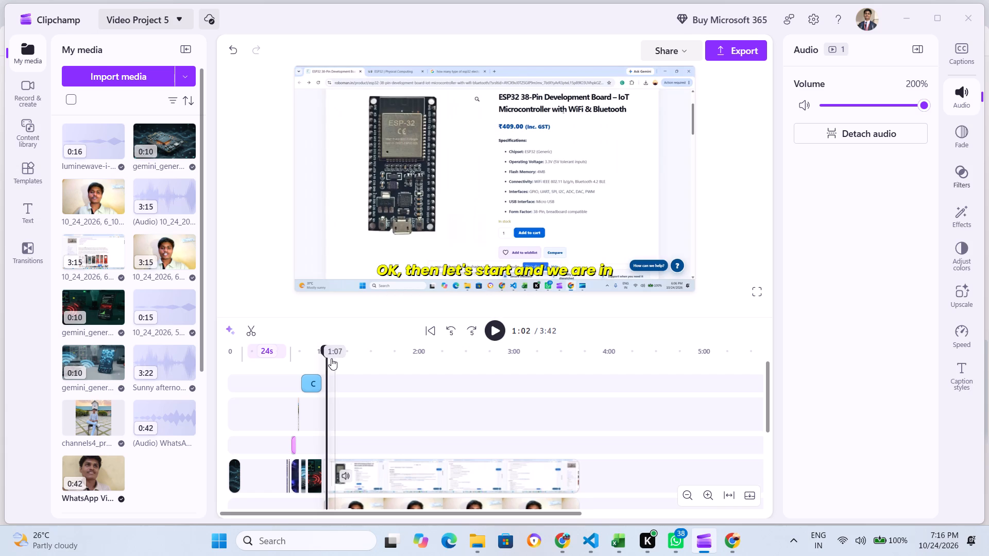
Play the video from the beginning to 0:08 to check the Gemini circuit-board opening and its sound.
left_click_drag(324, 349, 124, 375)
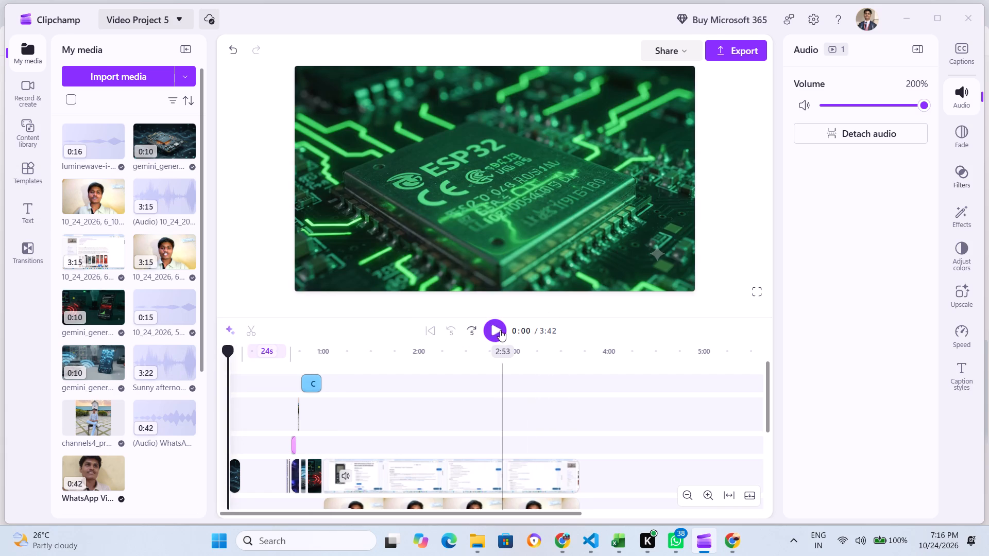
left_click(496, 327)
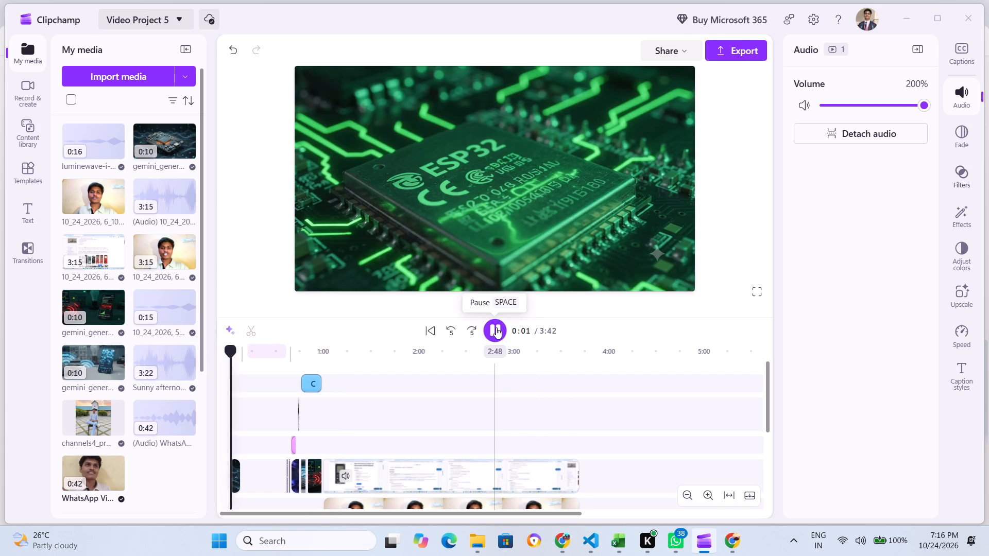
scroll(469, 394, "down", 1)
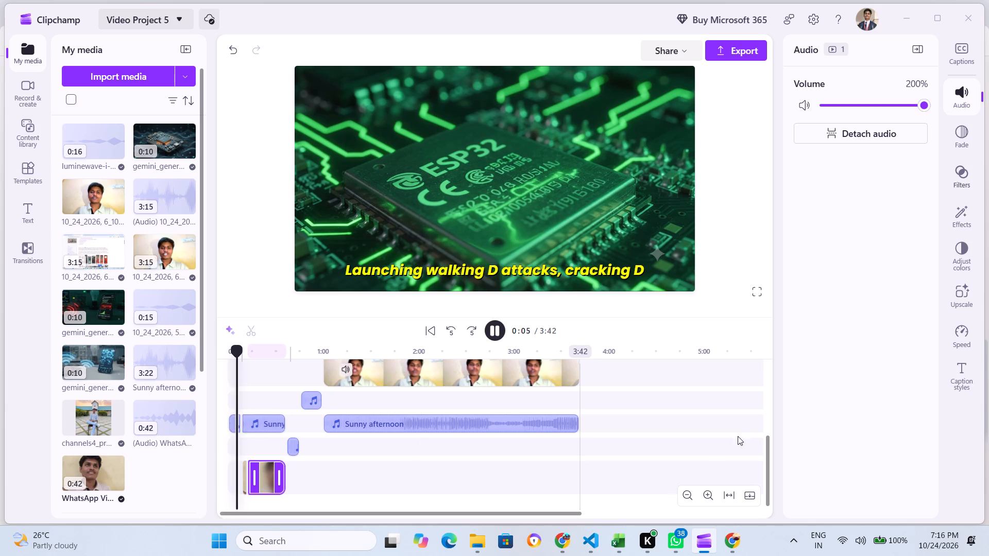
left_click(813, 412)
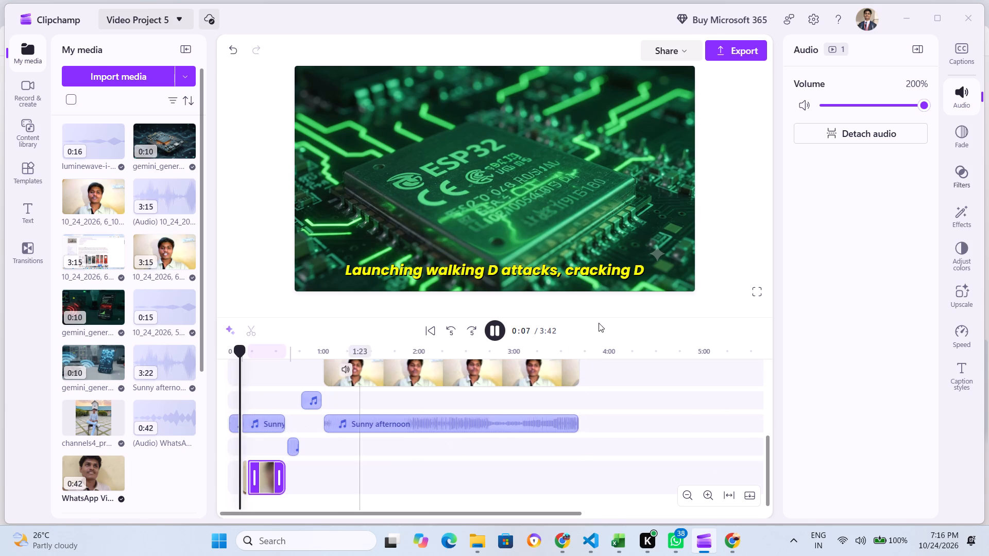
left_click(497, 334)
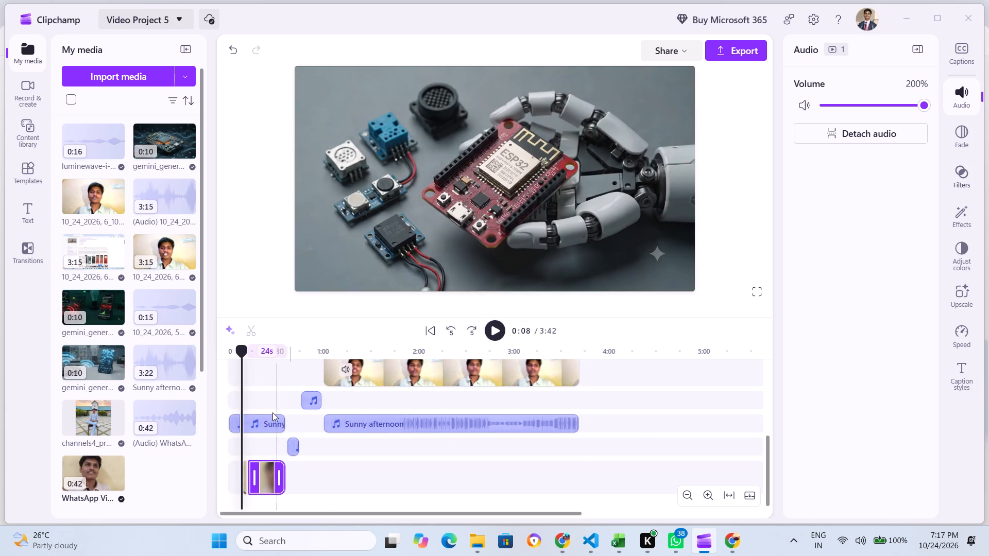
Mute the opening Gemini circuit-board clip's own audio.
scroll(272, 412, "up", 1)
left_click(235, 476)
scroll(235, 476, "down", 2)
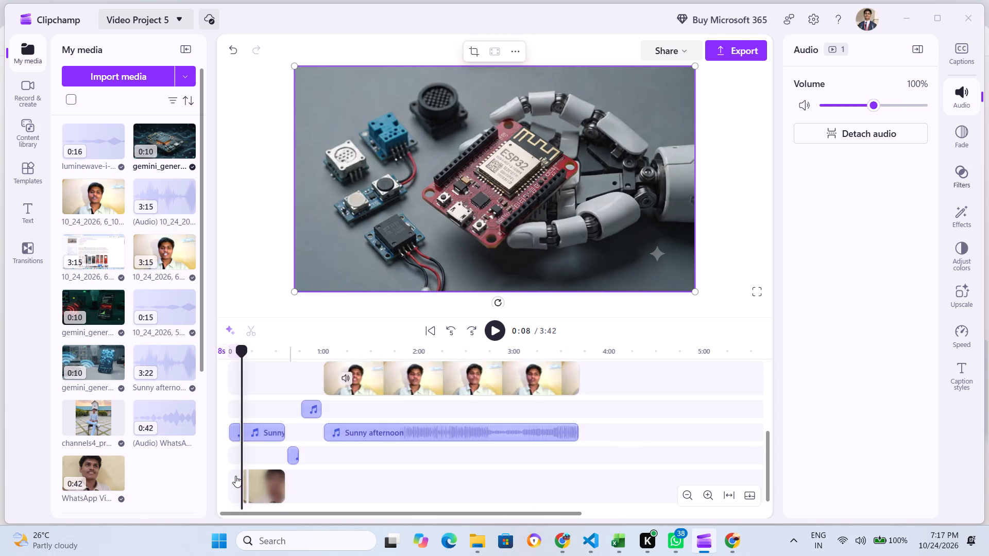
scroll(235, 476, "down", 1)
scroll(235, 476, "up", 2)
scroll(237, 467, "down", 2, "ctrl")
scroll(238, 467, "up", 2, "ctrl")
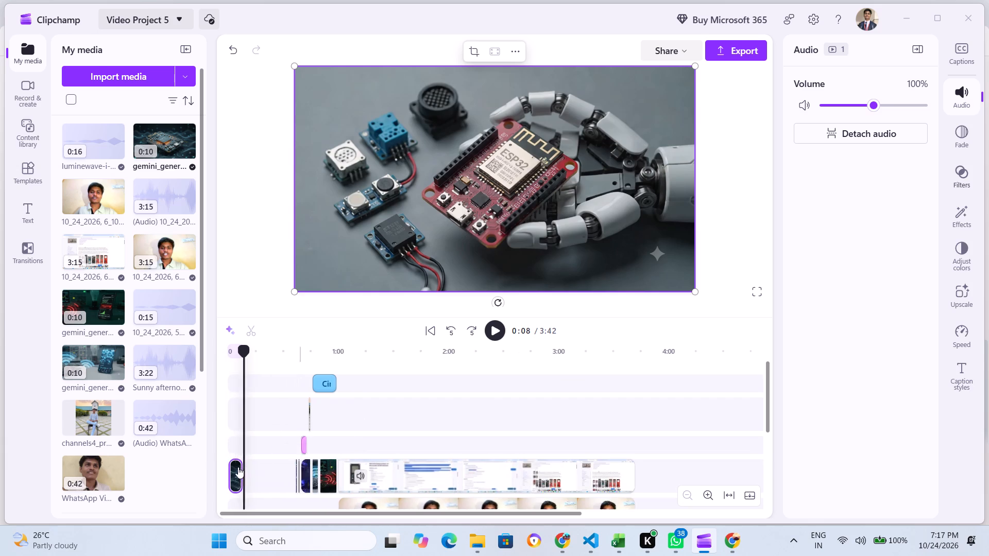
scroll(238, 467, "up", 2, "ctrl")
left_click(244, 474)
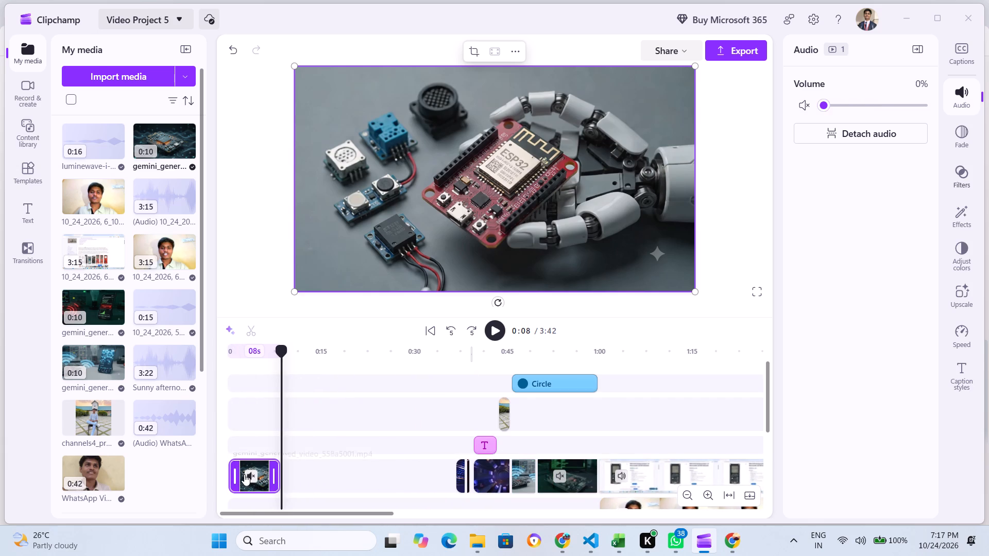
Skim the timeline up to 1:26, and replay the opening from 0:01 to 0:03 to check its sound.
scroll(572, 392, "down", 2)
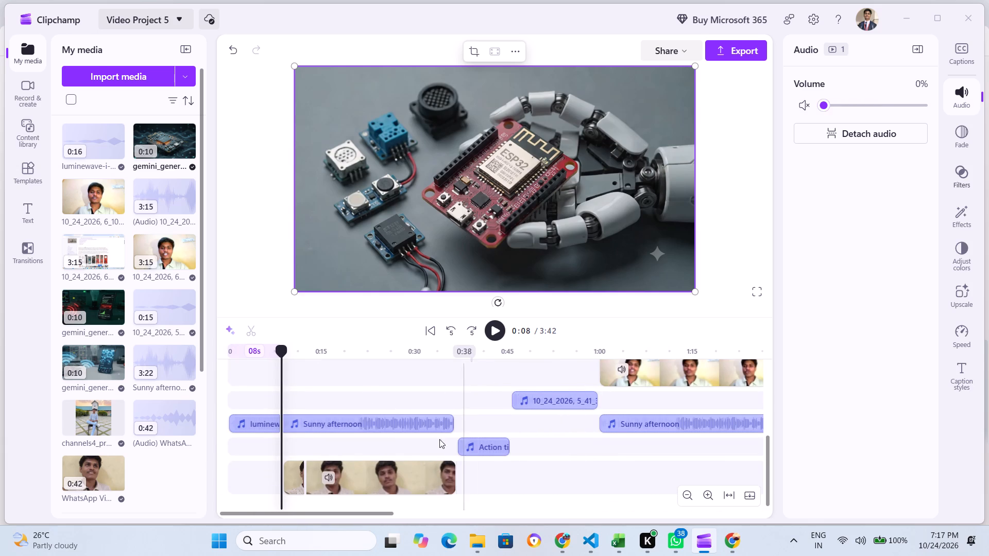
left_click_drag(285, 350, 591, 340)
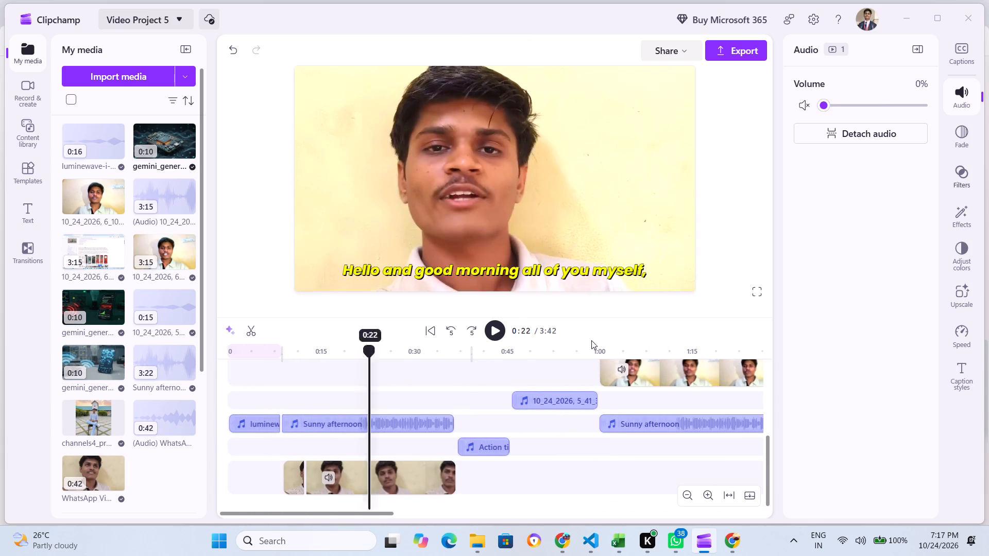
left_click_drag(591, 340, 764, 337)
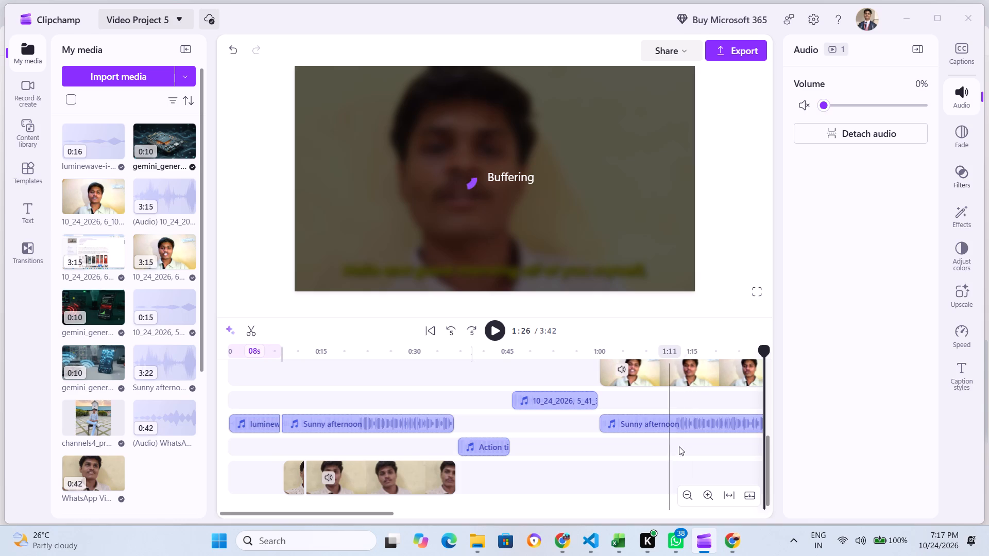
left_click(238, 359)
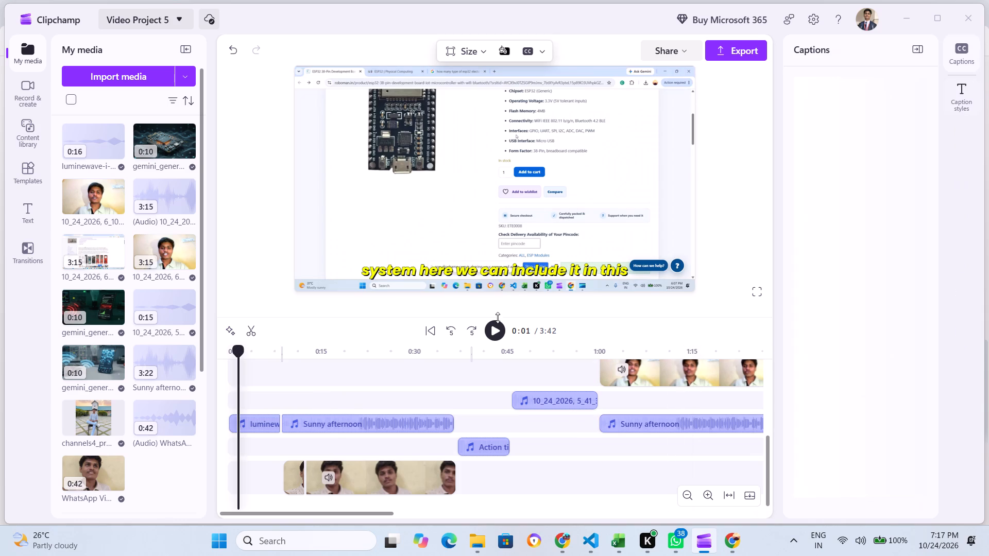
left_click(503, 323)
left_click(502, 325)
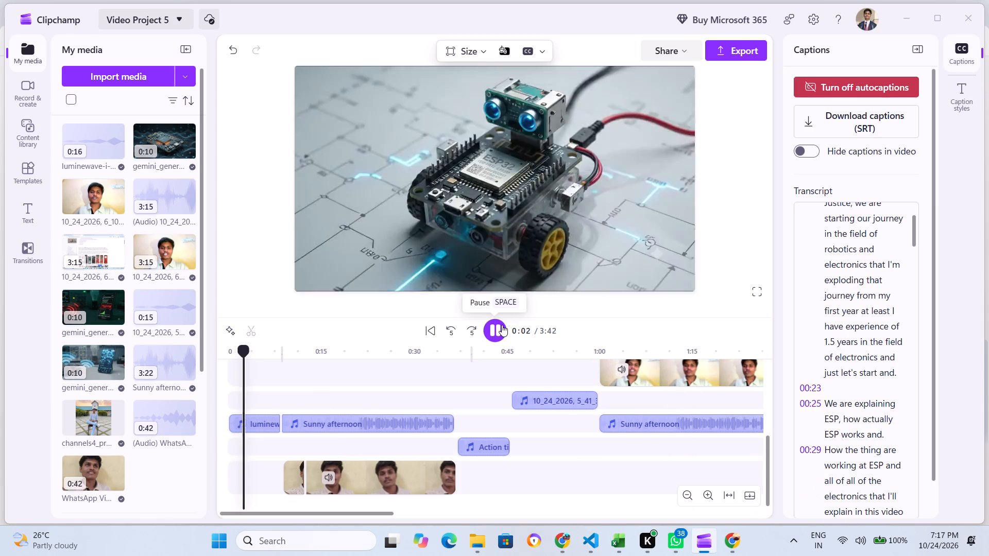
left_click(499, 328)
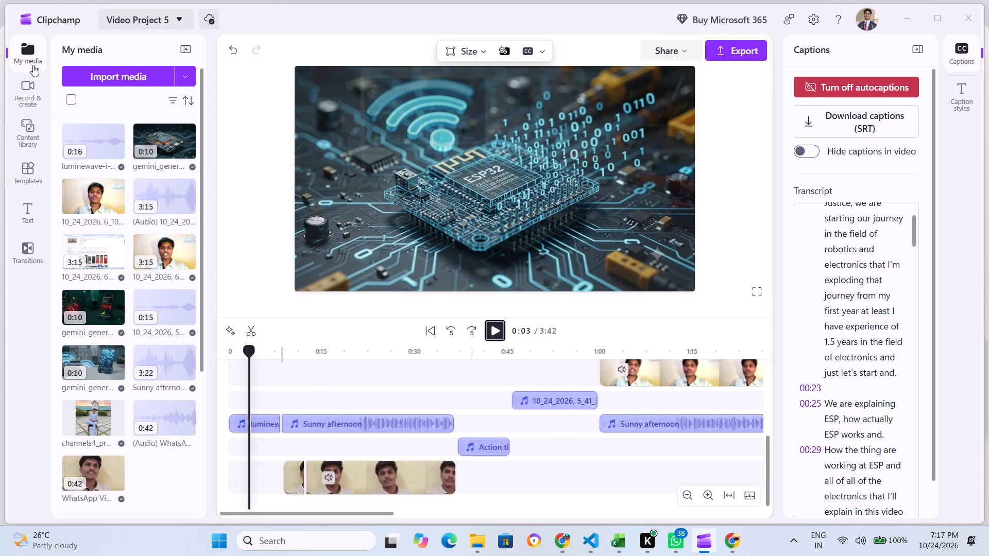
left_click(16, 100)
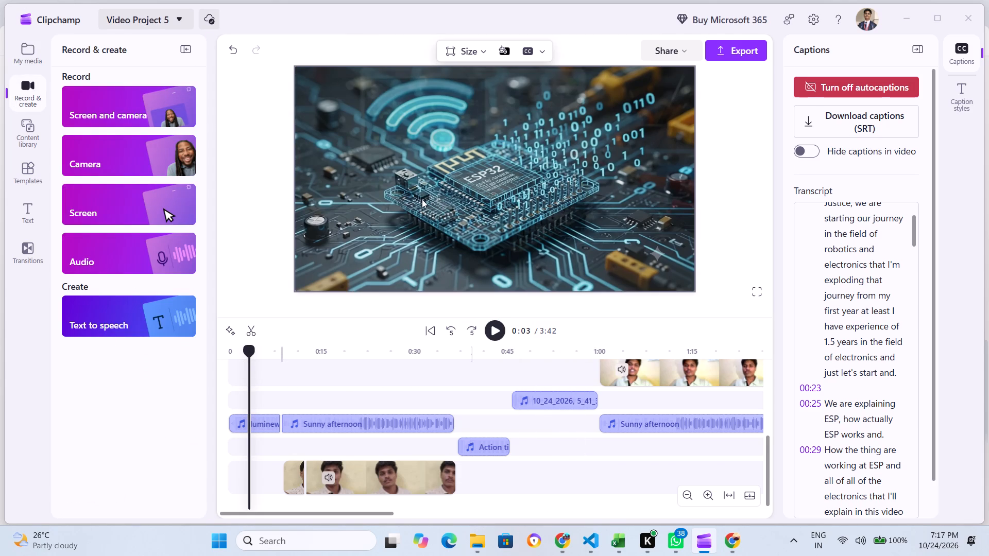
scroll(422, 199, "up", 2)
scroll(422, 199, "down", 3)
Return the playhead to 0:00 and save the project.
left_click(241, 352)
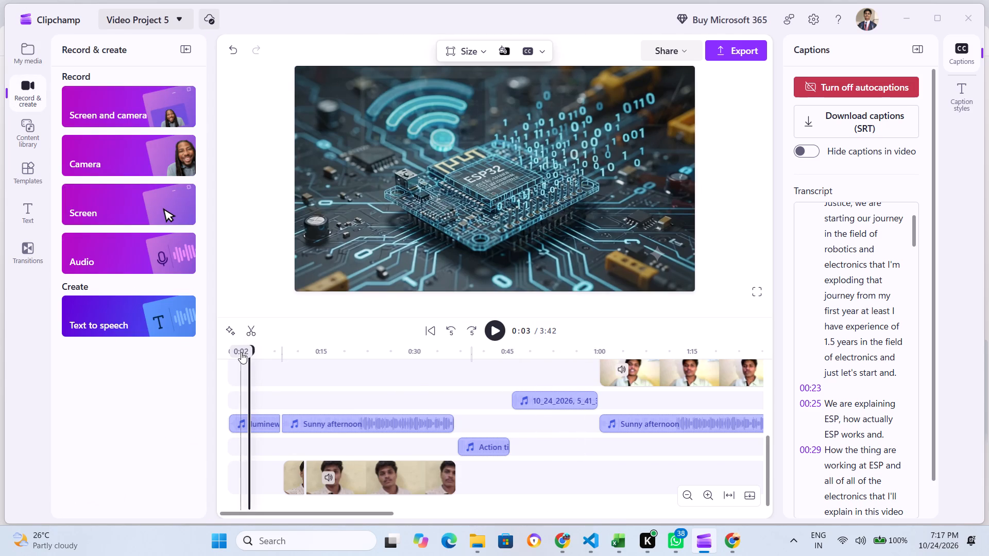
left_click_drag(243, 349, 236, 348)
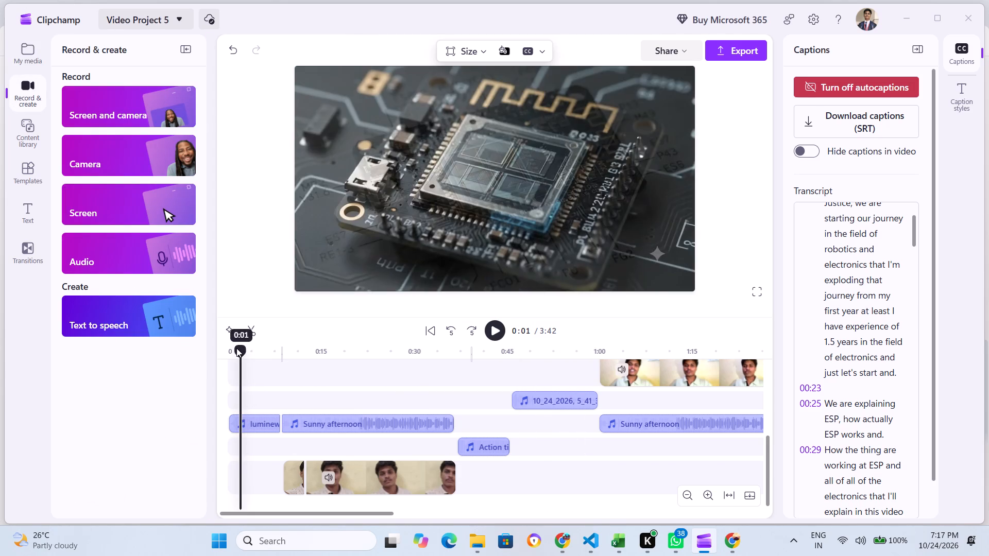
left_click_drag(236, 348, 200, 359)
key("ctrl+s")
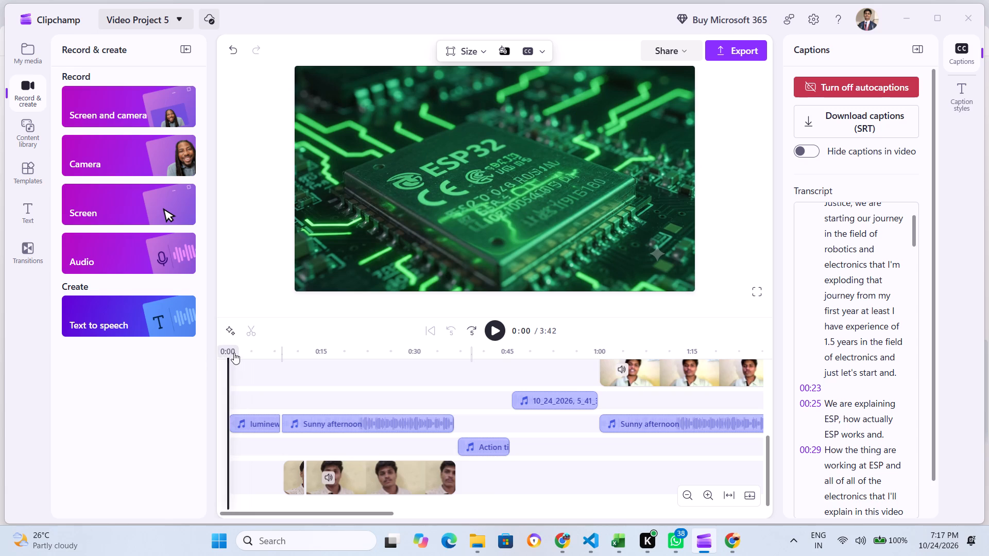
key("ctrl+s")
key("ctrl+s")
Play the opening from 0:00 to 0:03 and examine the end of the timeline.
scroll(623, 425, "down", 3)
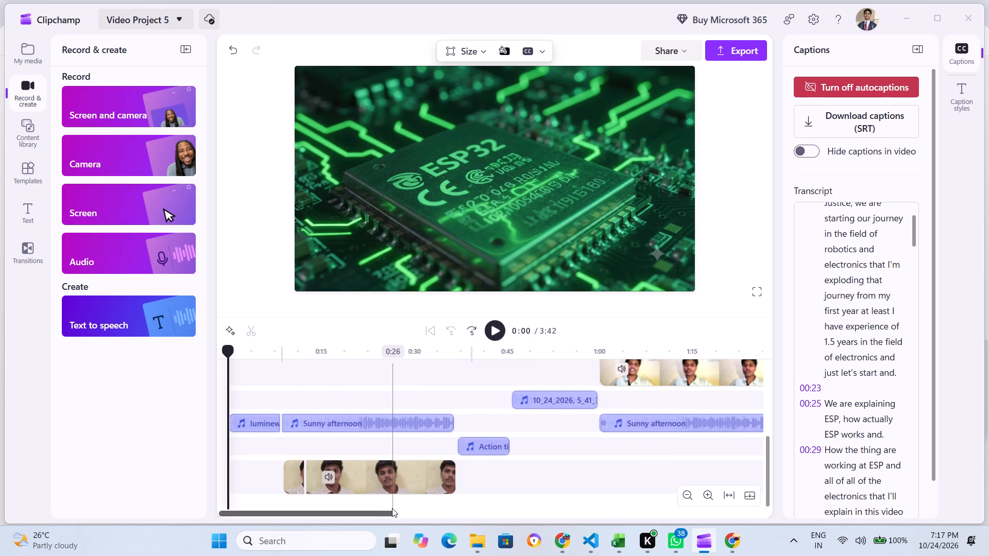
left_click(497, 339)
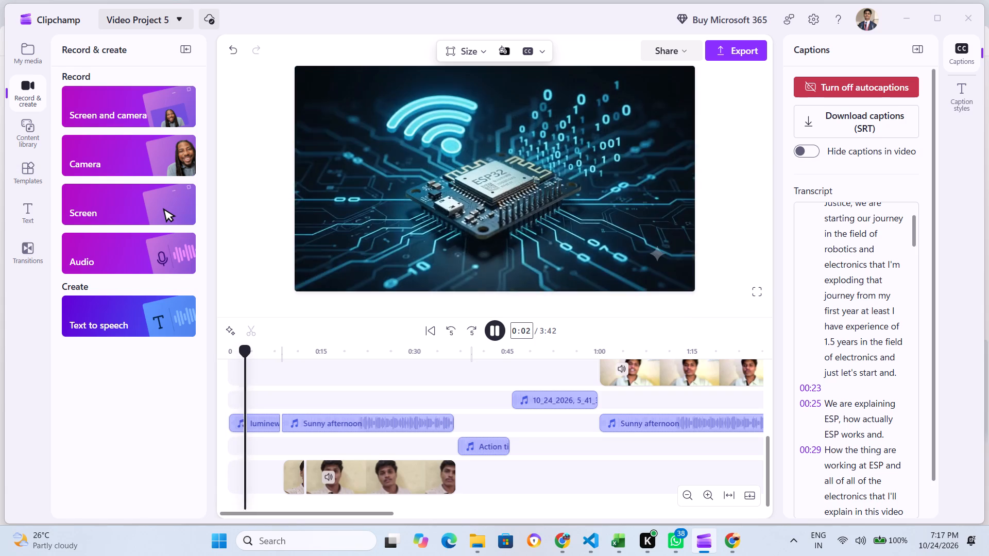
left_click(489, 333)
left_click_drag(371, 513, 376, 512)
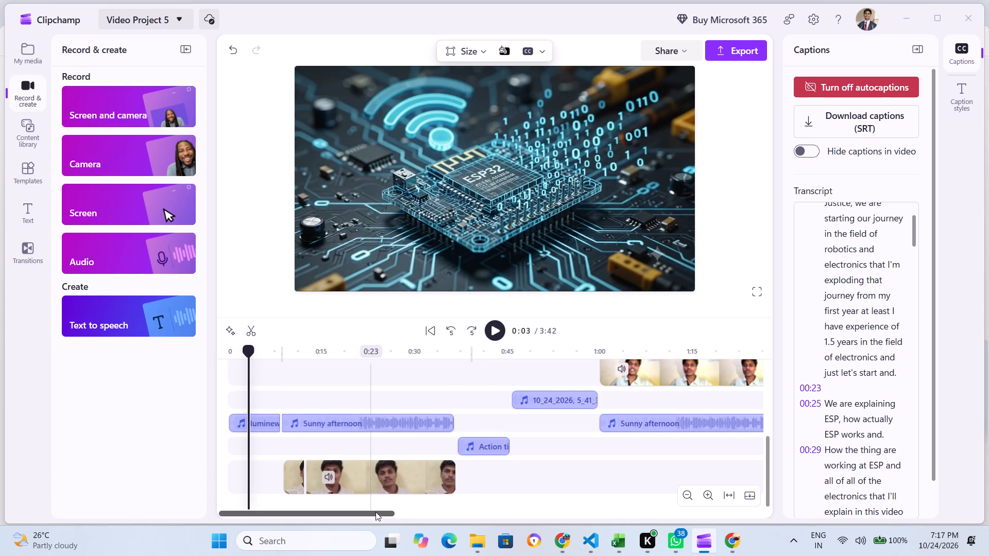
left_click_drag(376, 512, 875, 501)
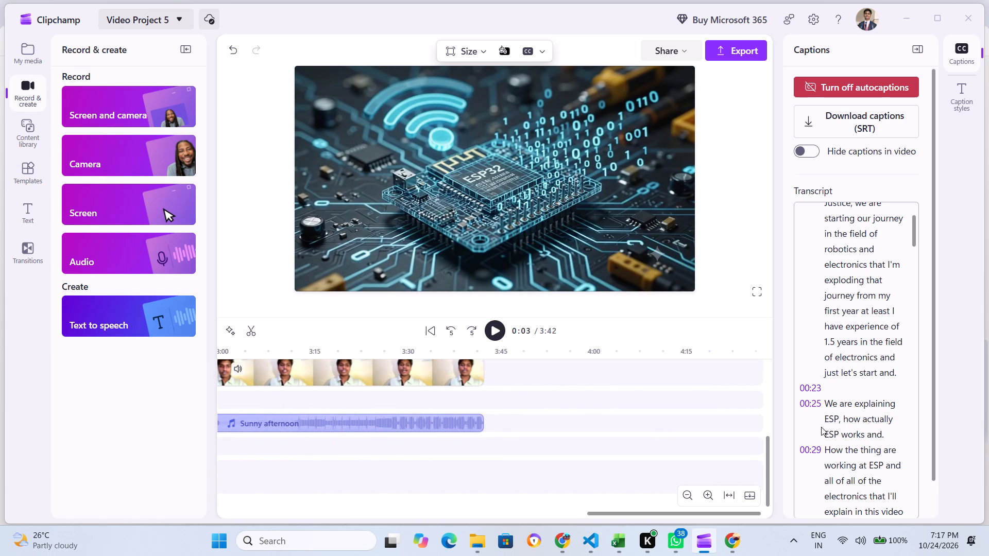